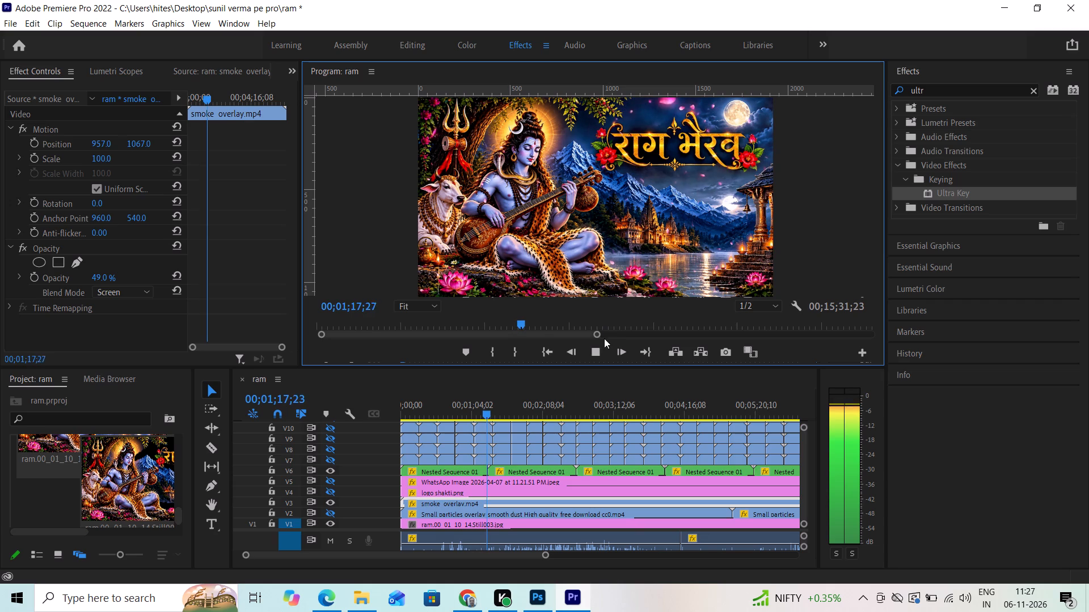
Play the ram sequence from its beginning to review the composited scene, and stop playback after a few seconds.
left_click(590, 346)
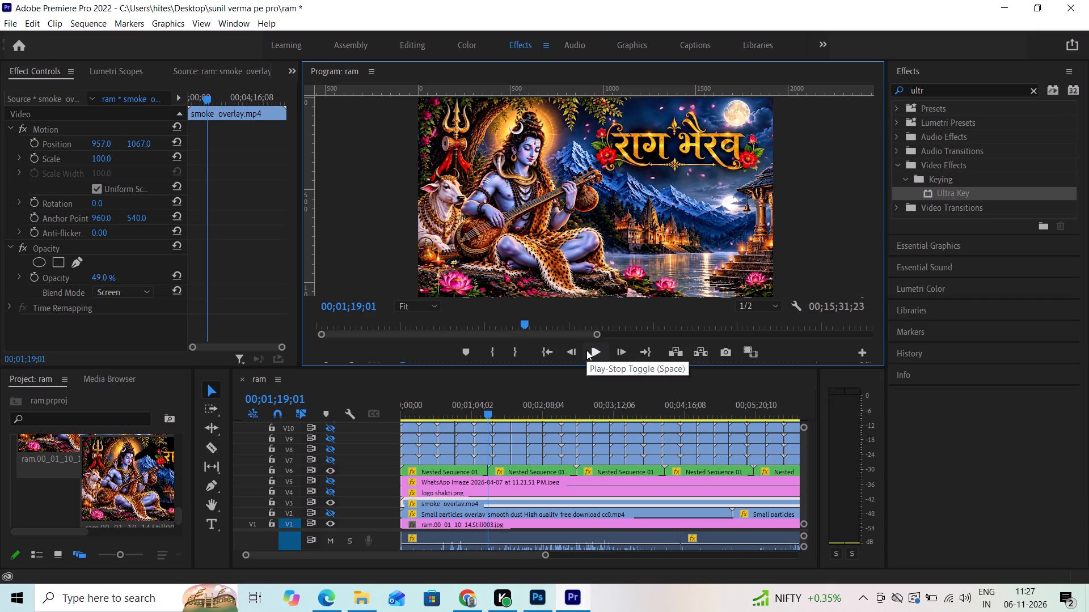
key("Return")
key("space")
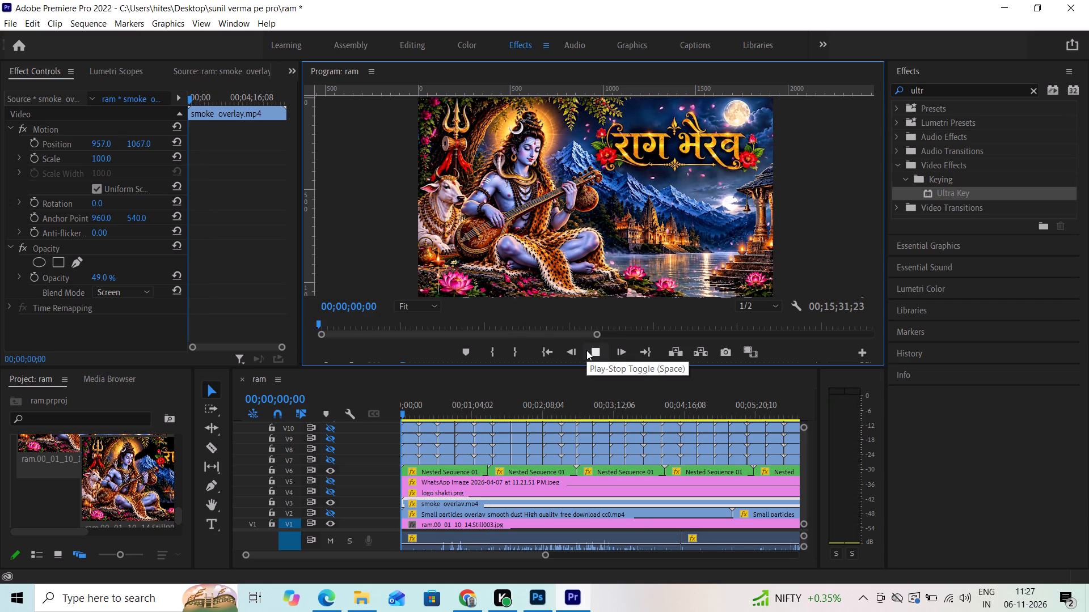
left_click(598, 356)
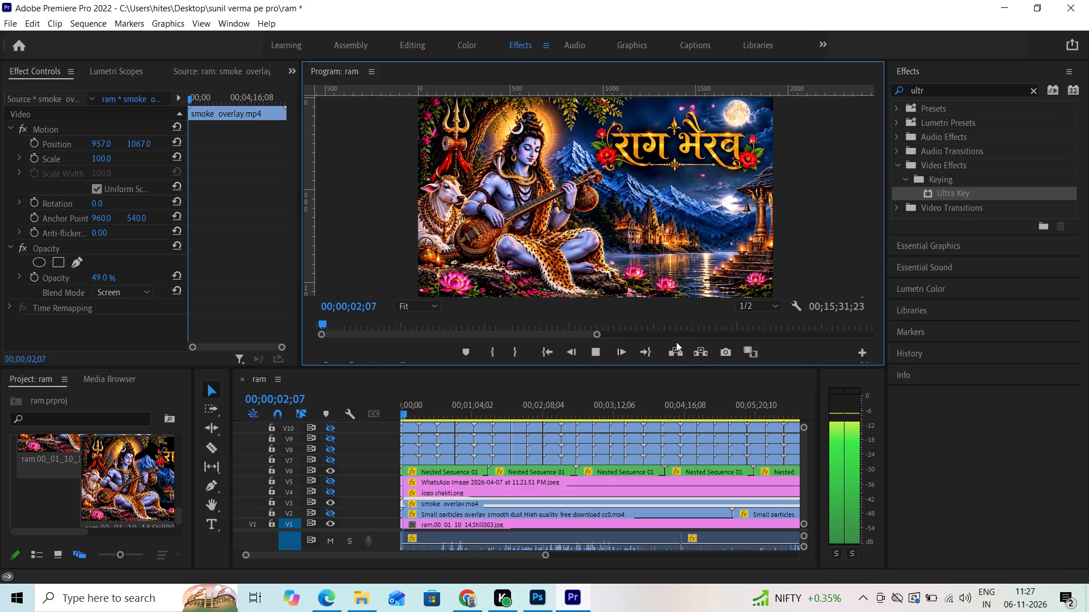
left_click(596, 352)
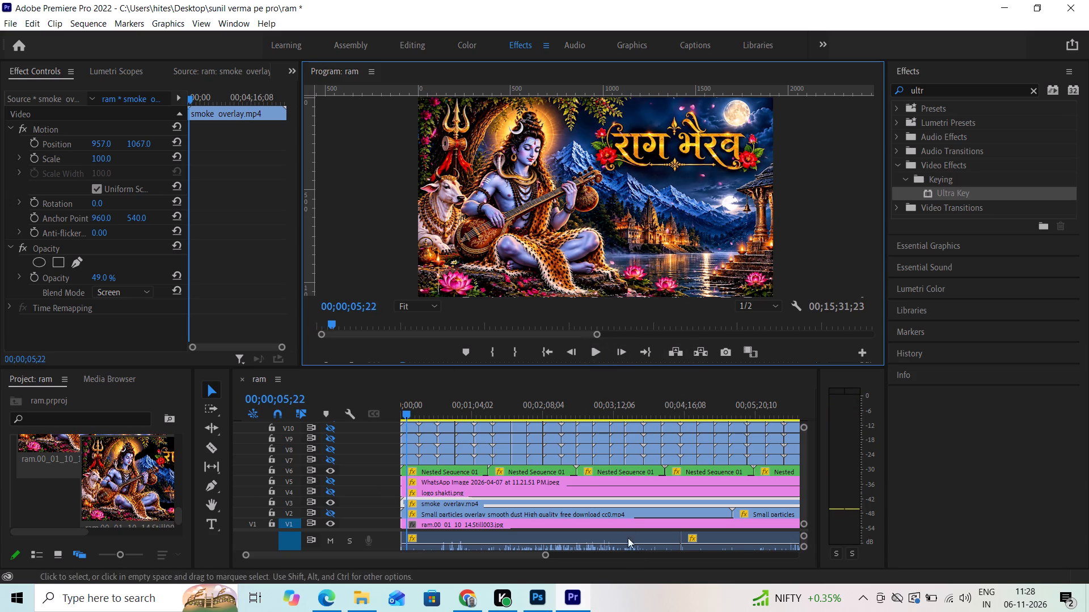
Switch to YouTube in Microsoft Edge and search for "moving water overlay".
left_click(468, 607)
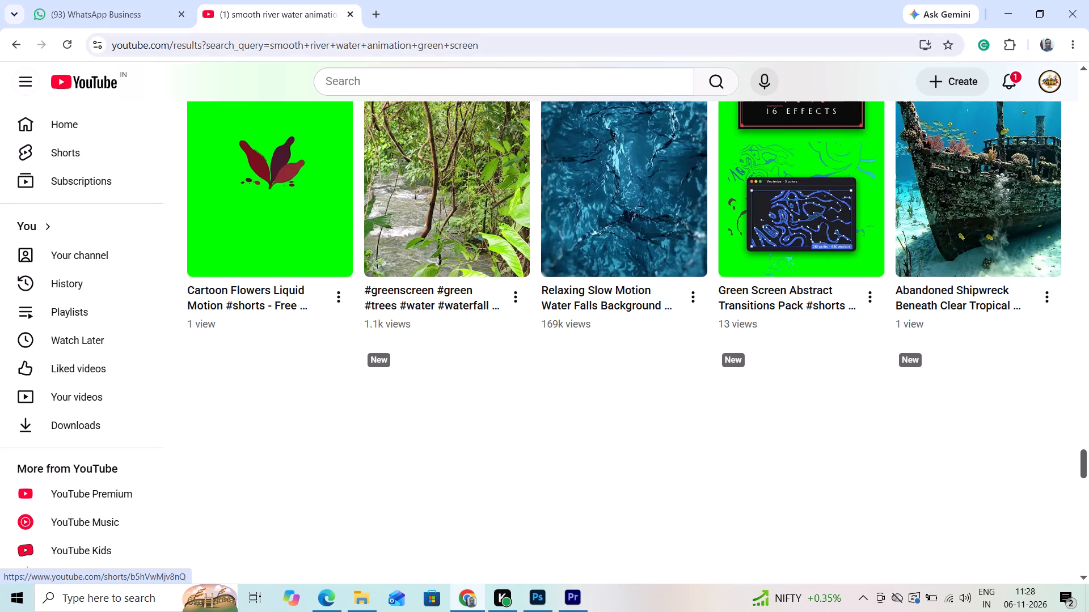
left_click(335, 600)
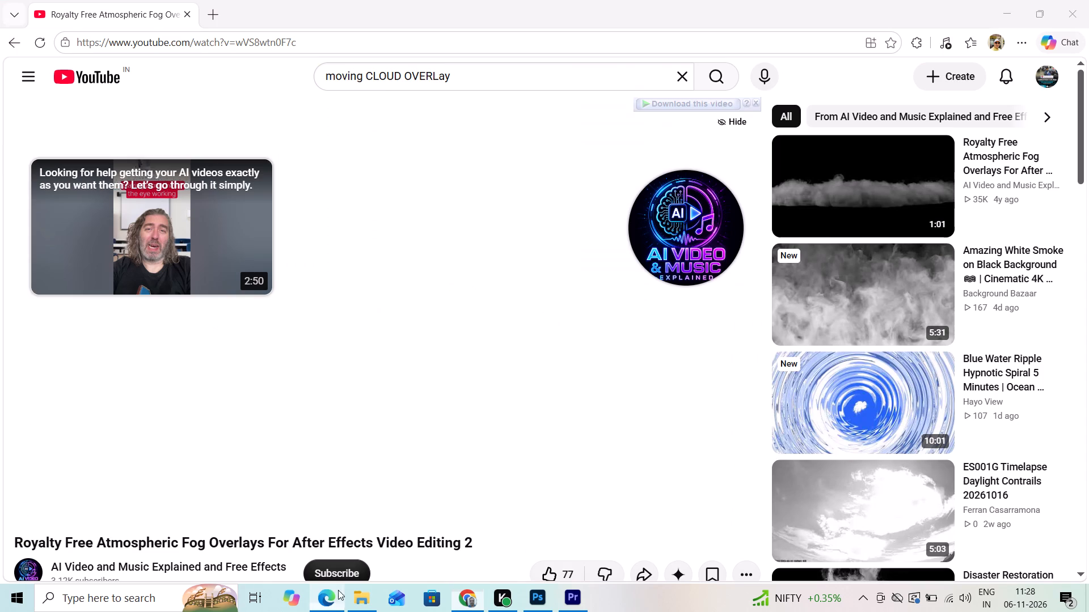
left_click_drag(464, 73, 192, 71)
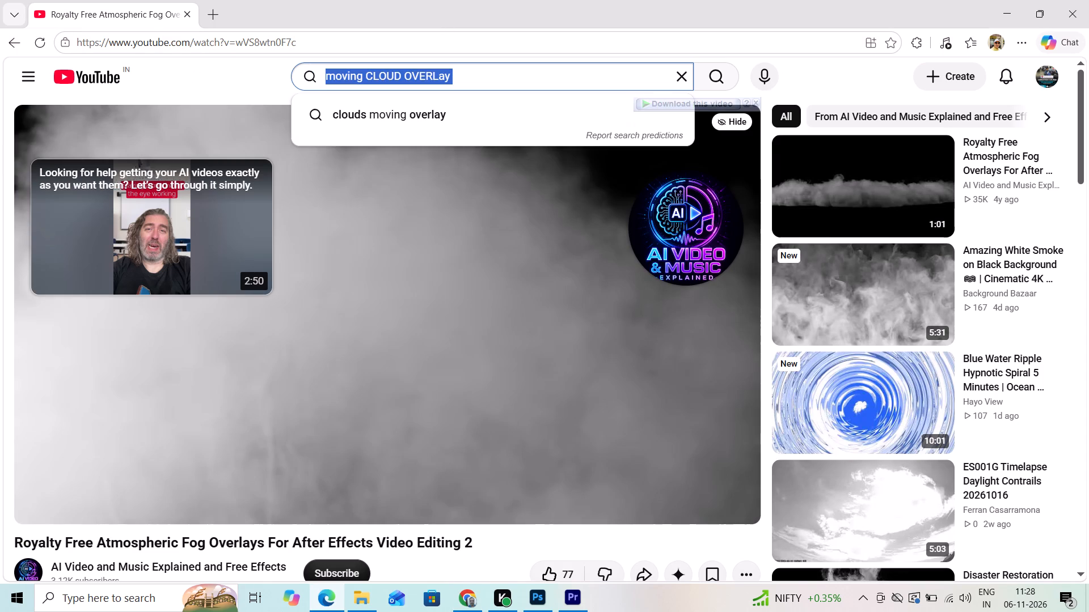
type("moving water overlay")
key("Return")
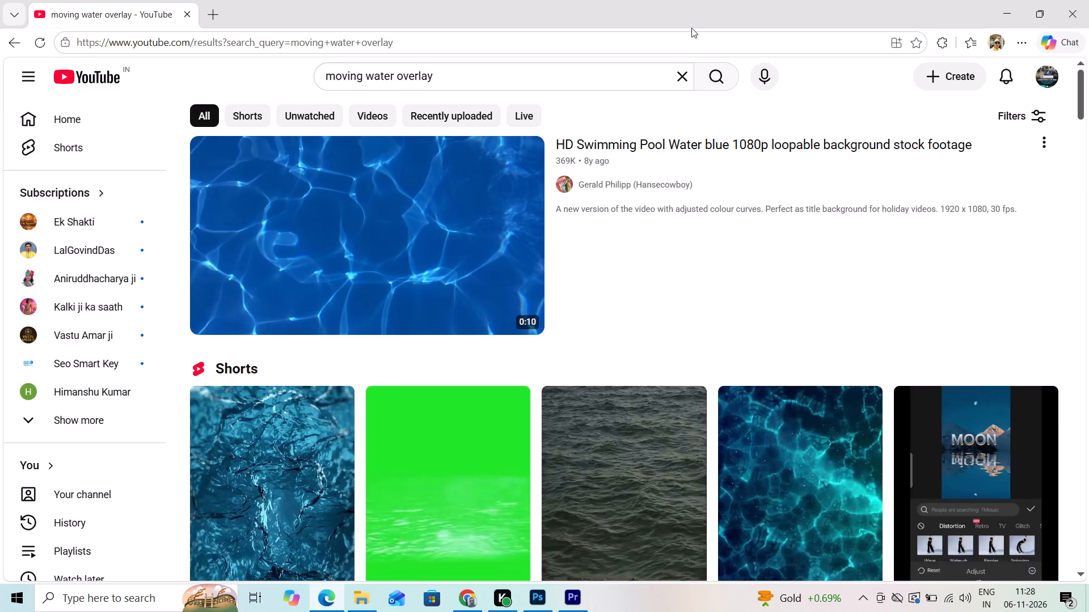
Look through the moving water overlay results for footage that suits the lake in the scene.
scroll(670, 45, "down", 1)
scroll(560, 253, "down", 9)
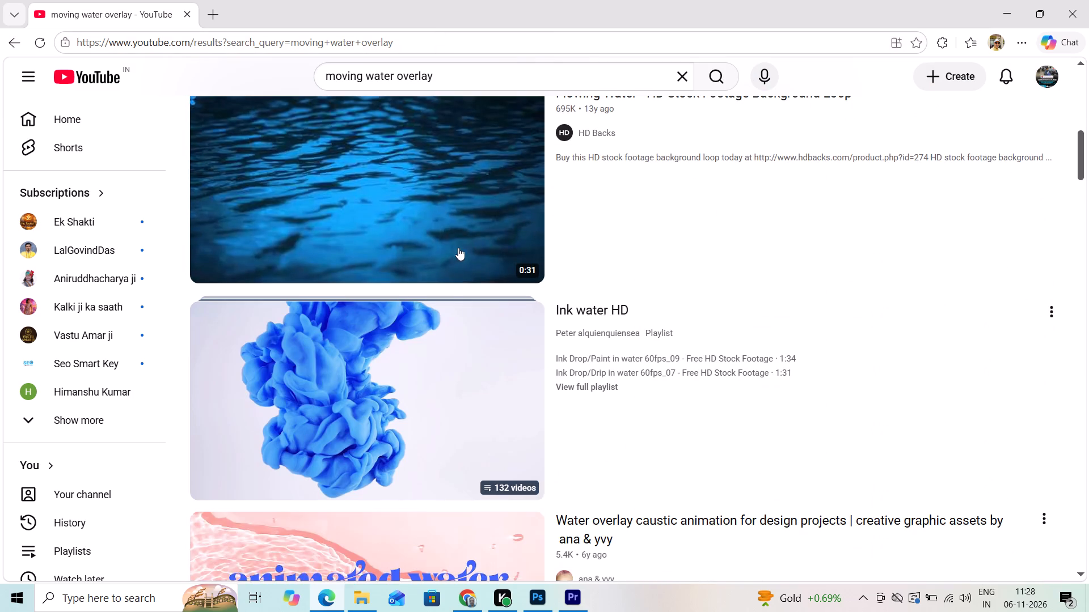
scroll(451, 249, "down", 16)
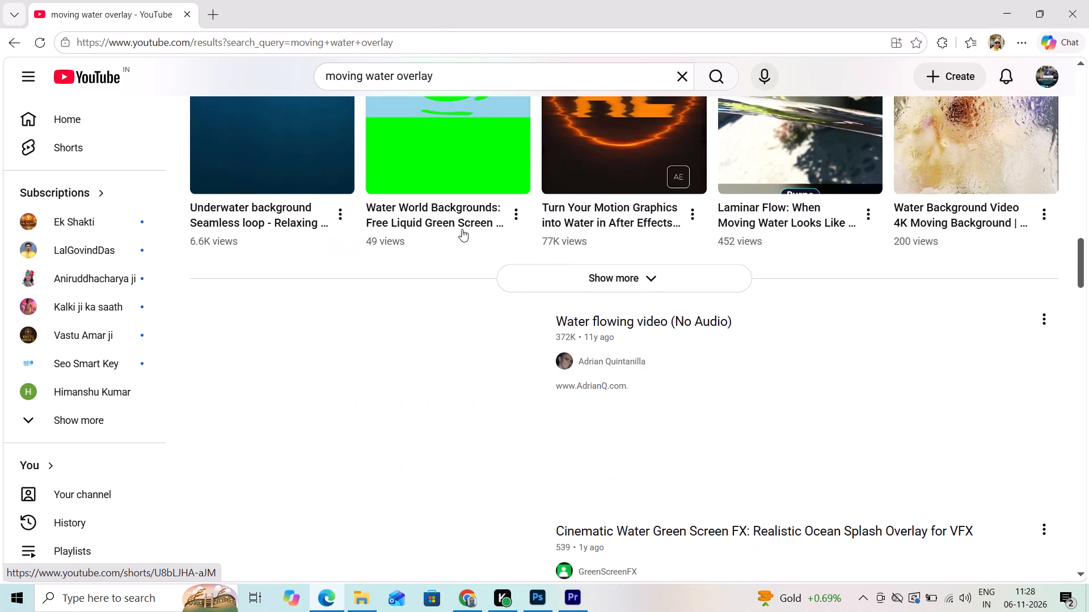
scroll(464, 231, "down", 11)
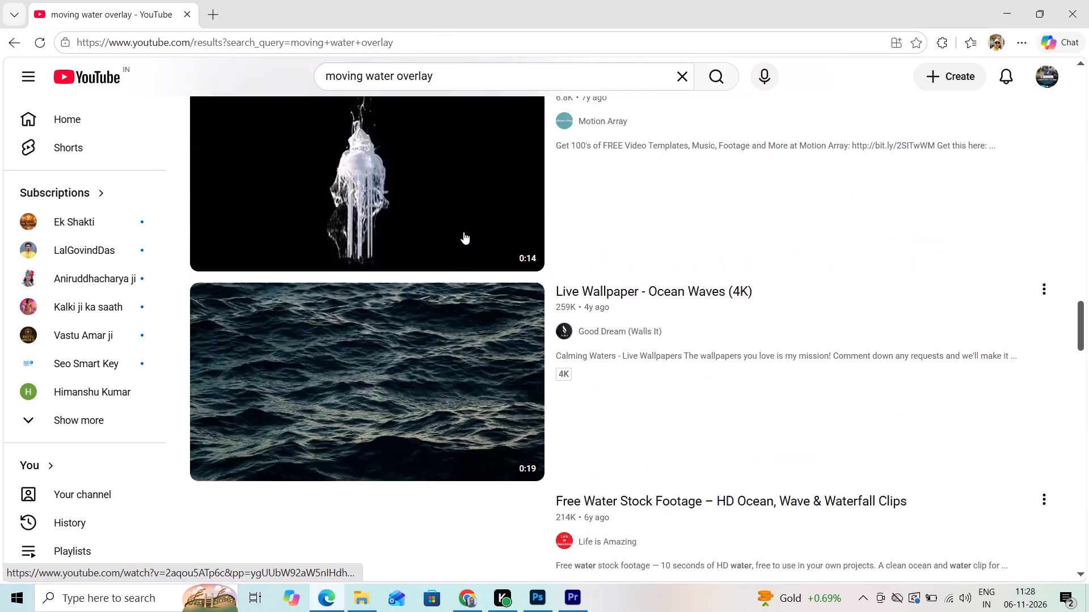
scroll(463, 232, "down", 13)
scroll(463, 190, "up", 3)
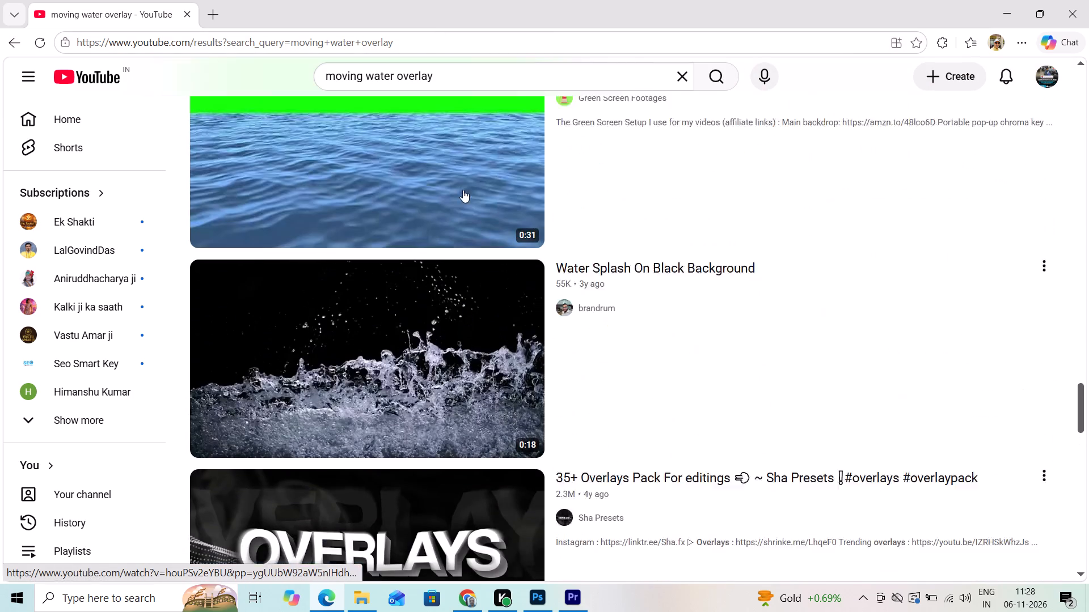
scroll(463, 188, "down", 12)
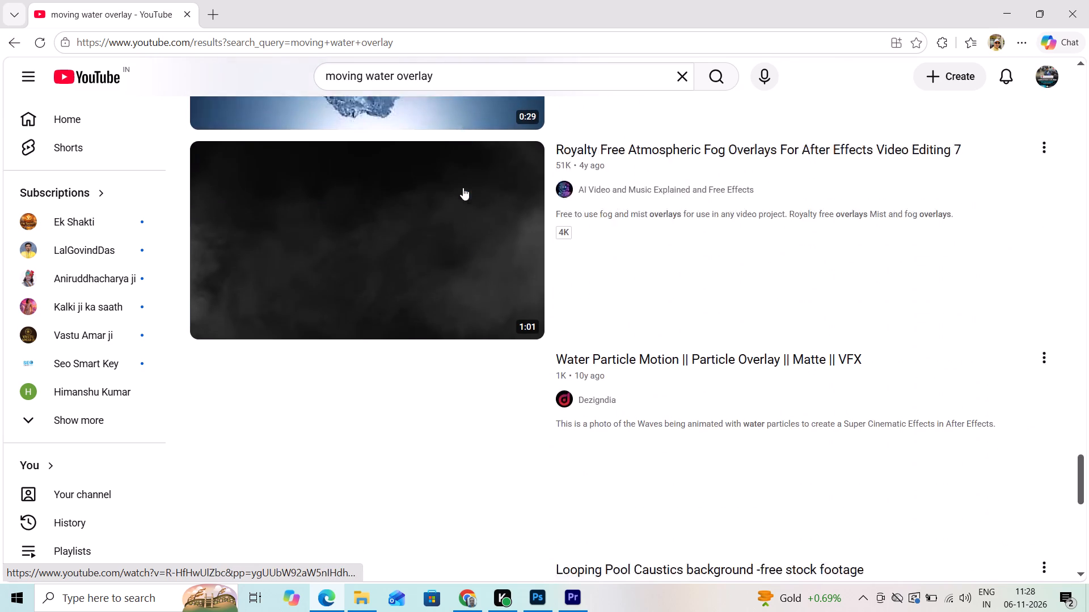
scroll(463, 188, "down", 18)
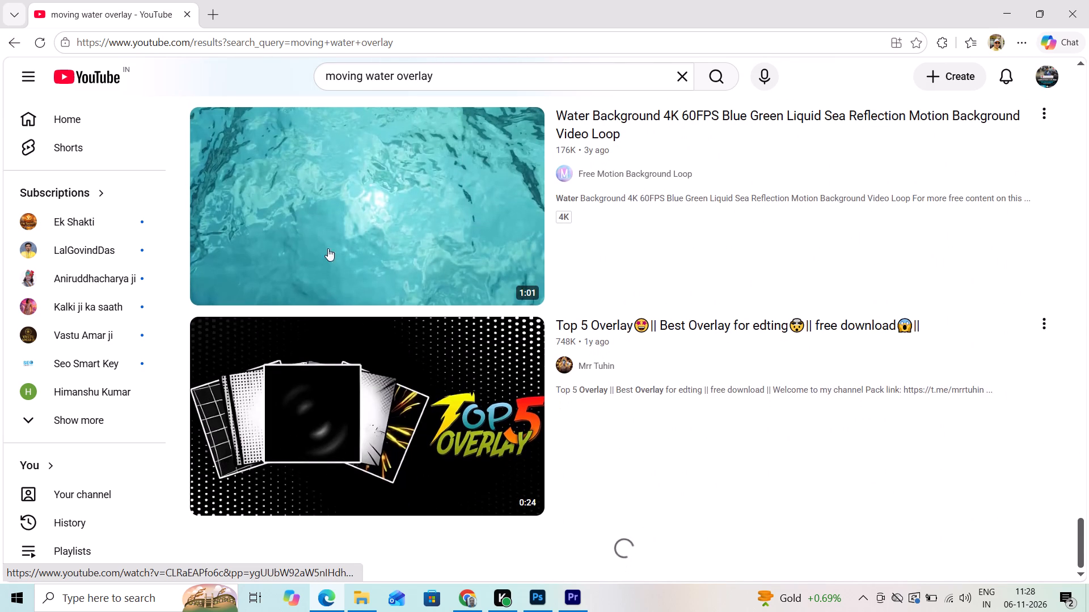
scroll(209, 326, "down", 12)
scroll(373, 273, "up", 7)
scroll(374, 273, "down", 4)
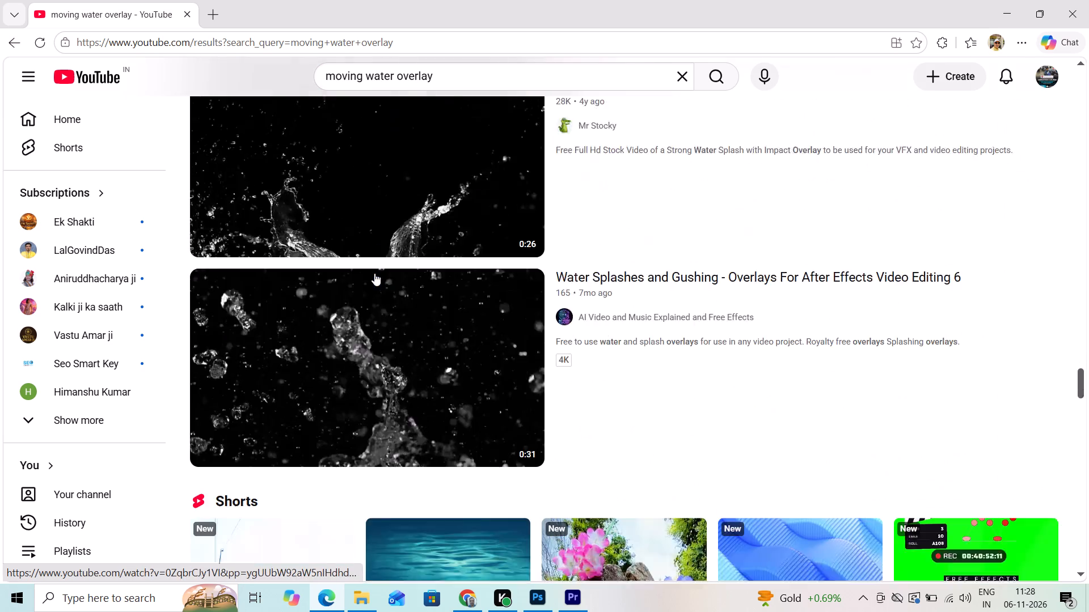
scroll(374, 273, "down", 19)
scroll(389, 244, "down", 5)
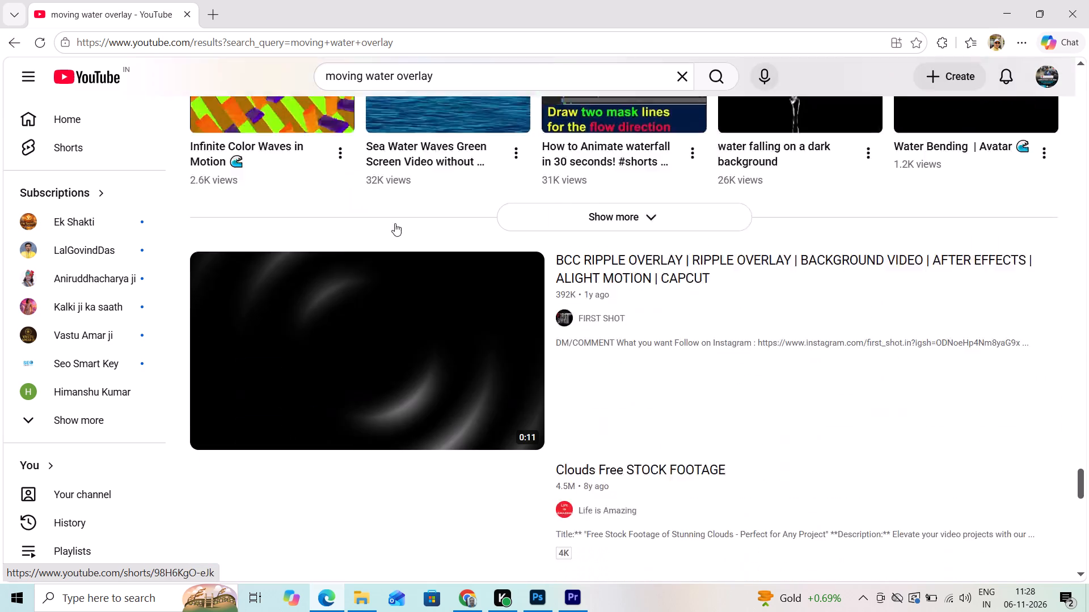
scroll(391, 220, "down", 8)
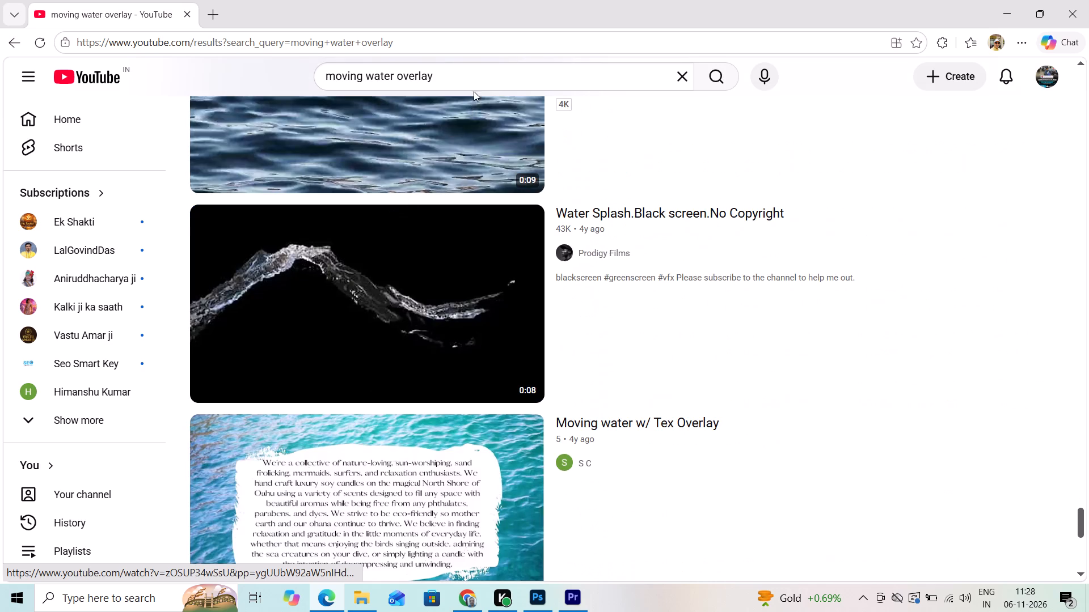
Refine the video search to "moving water overlay lake".
left_click(477, 82)
key("space")
type("lake")
key("Return")
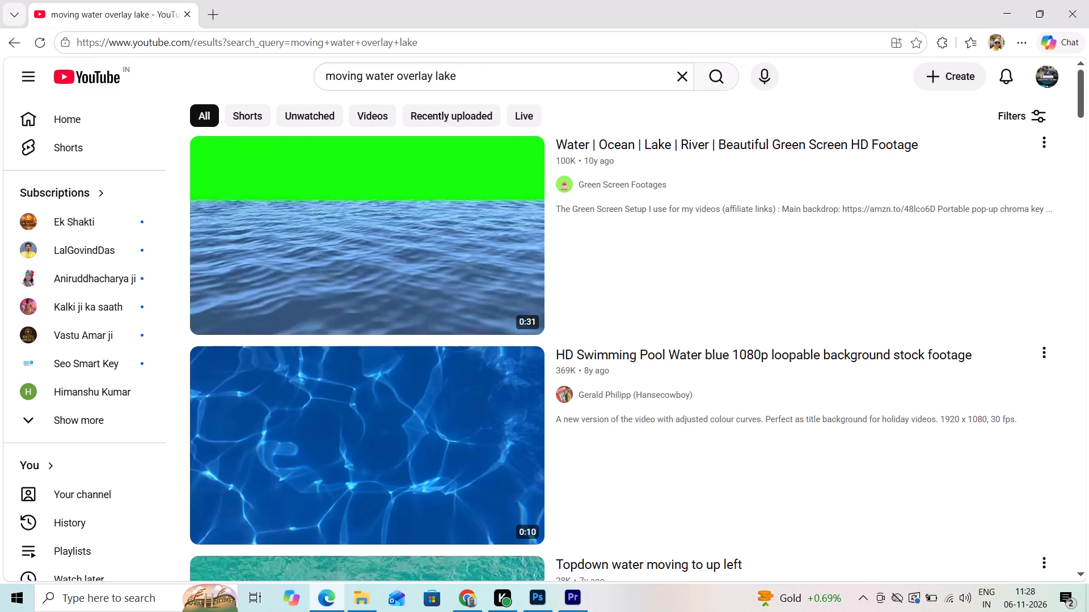
Examine the lake water overlay results for green-screen or overlay clips of a moving water surface.
scroll(398, 280, "down", 10)
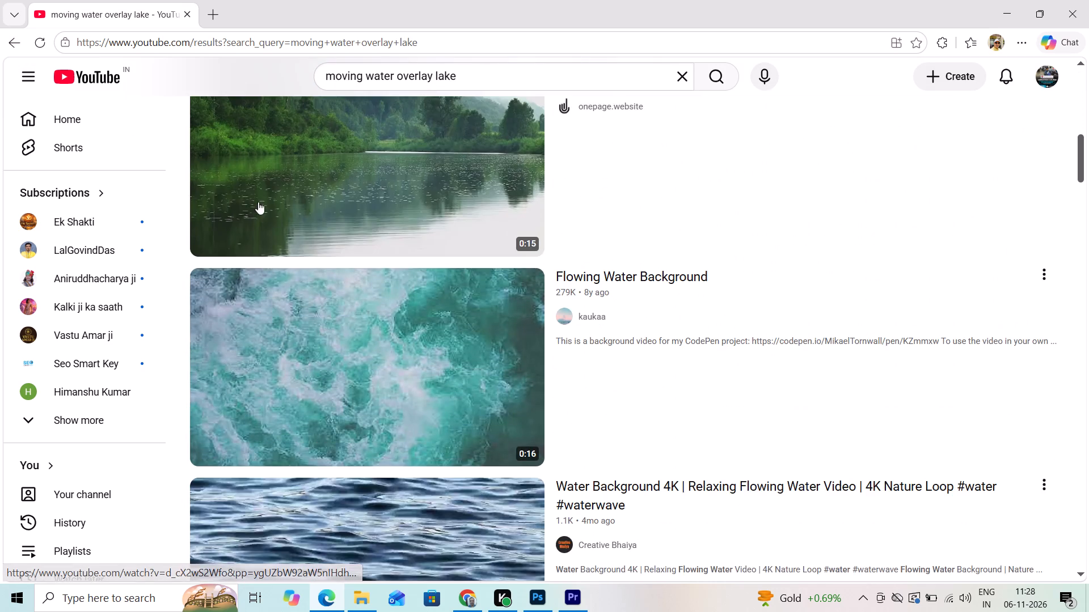
scroll(305, 235, "down", 9)
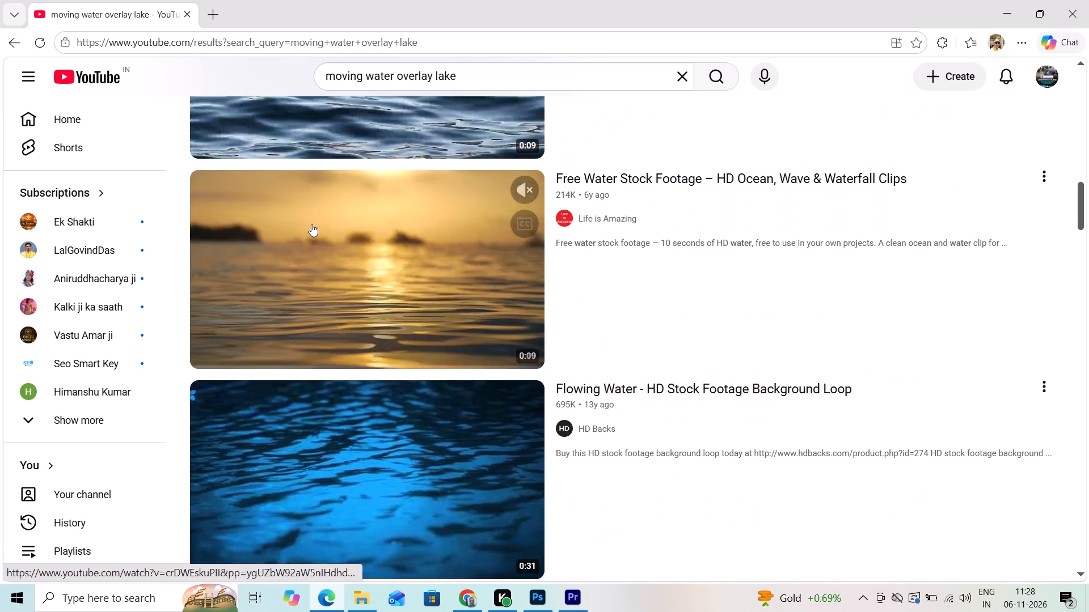
scroll(311, 224, "down", 13)
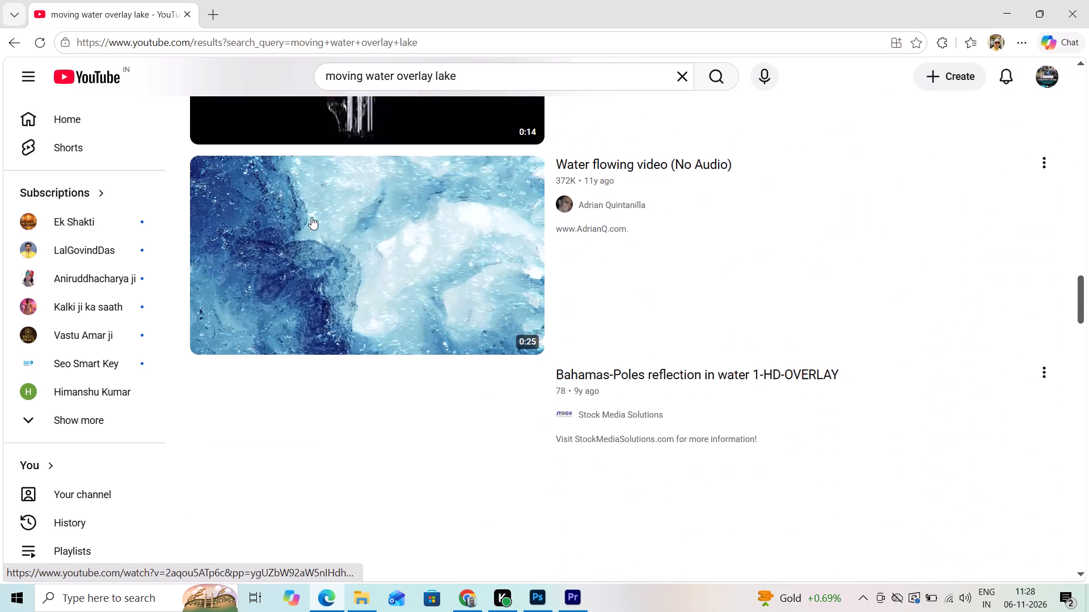
scroll(311, 215, "down", 5)
scroll(363, 245, "down", 12)
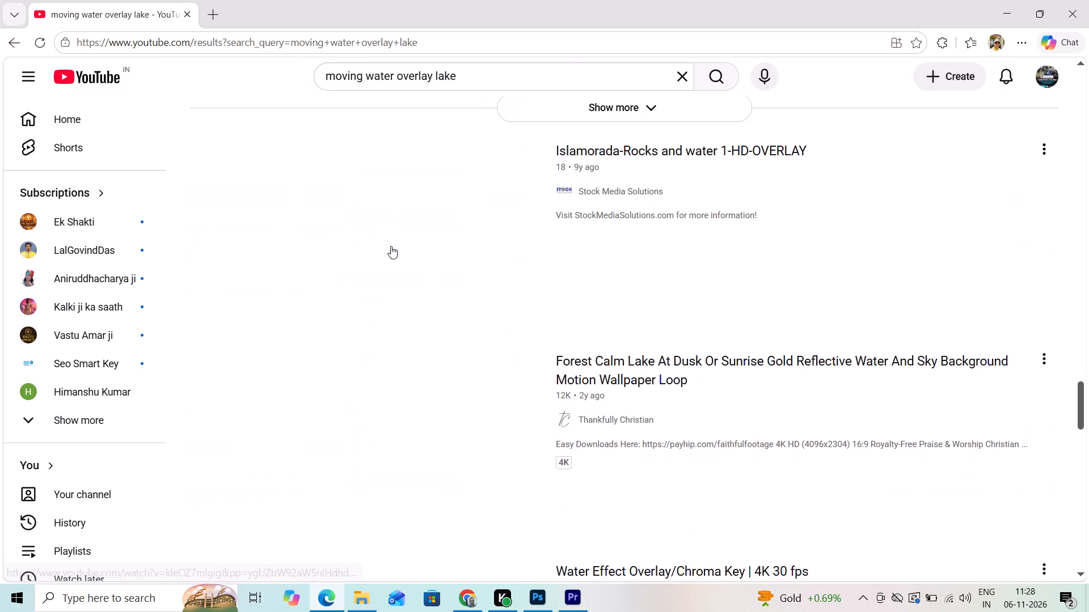
scroll(391, 246, "up", 1)
scroll(391, 246, "down", 10)
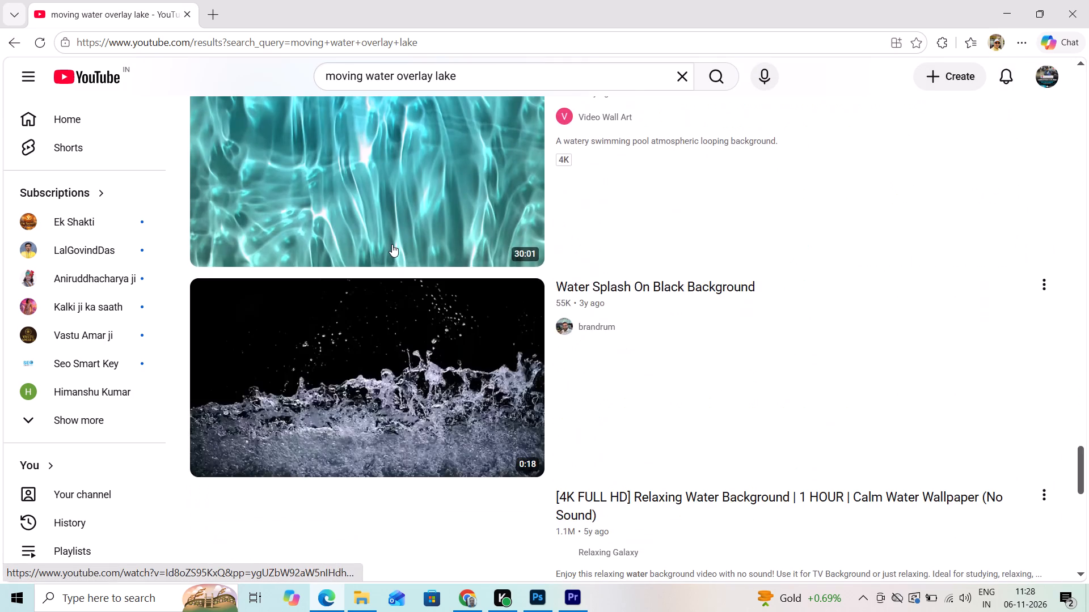
scroll(392, 243, "down", 11)
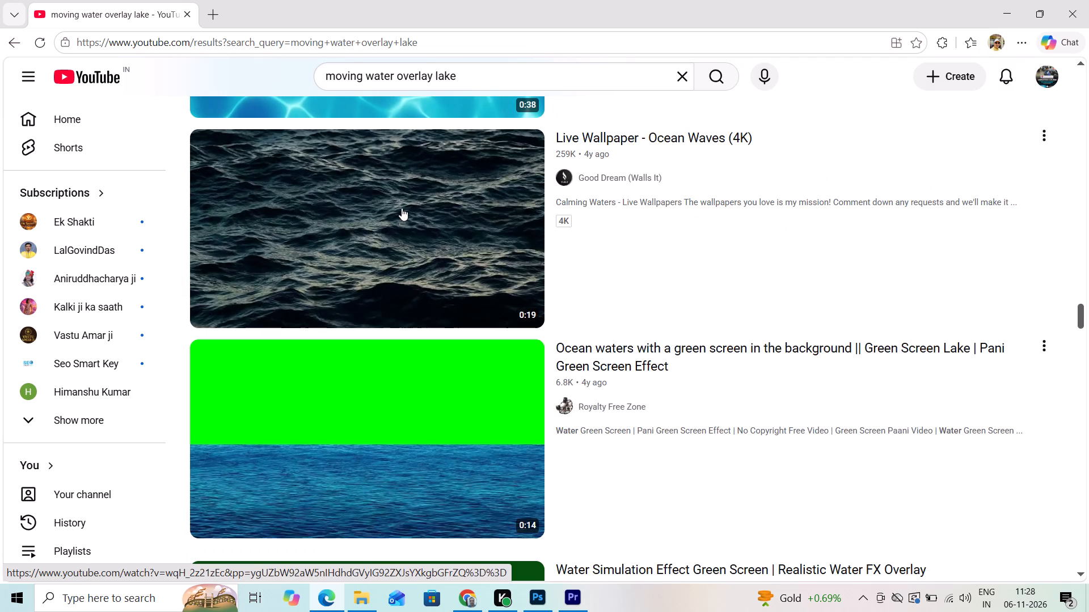
scroll(402, 208, "down", 3)
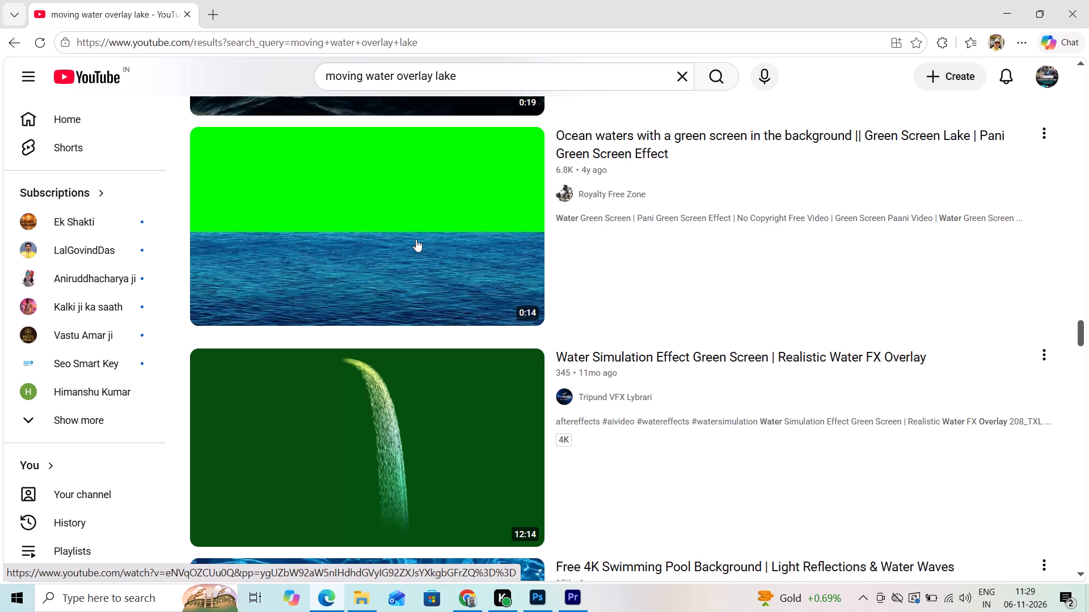
Preview the video "Ocean waters with a green screen in the background", pause it and return to the search results.
left_click(416, 239)
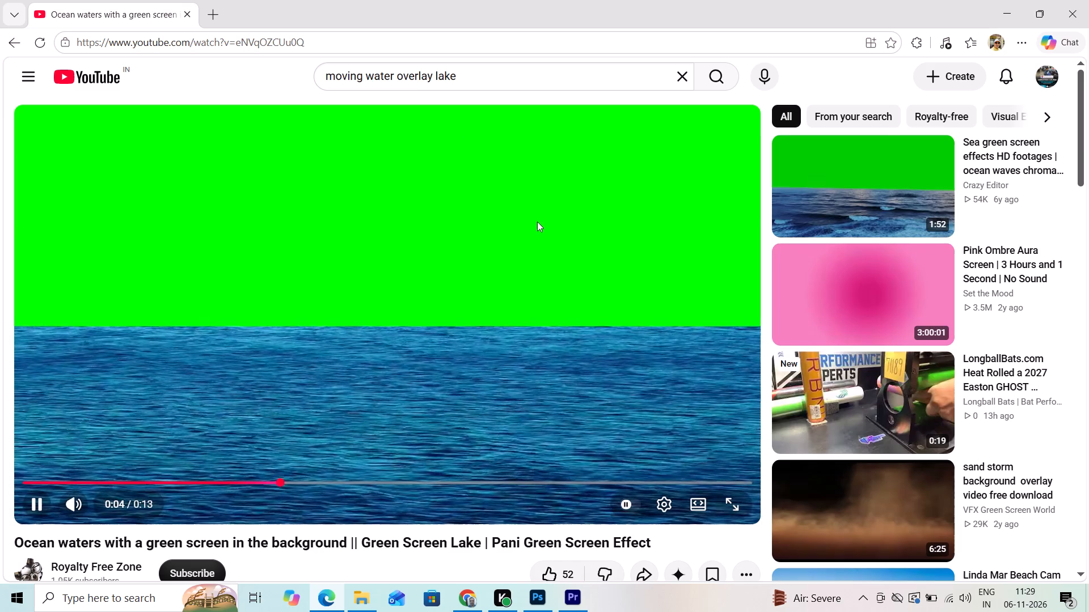
scroll(773, 433, "down", 5)
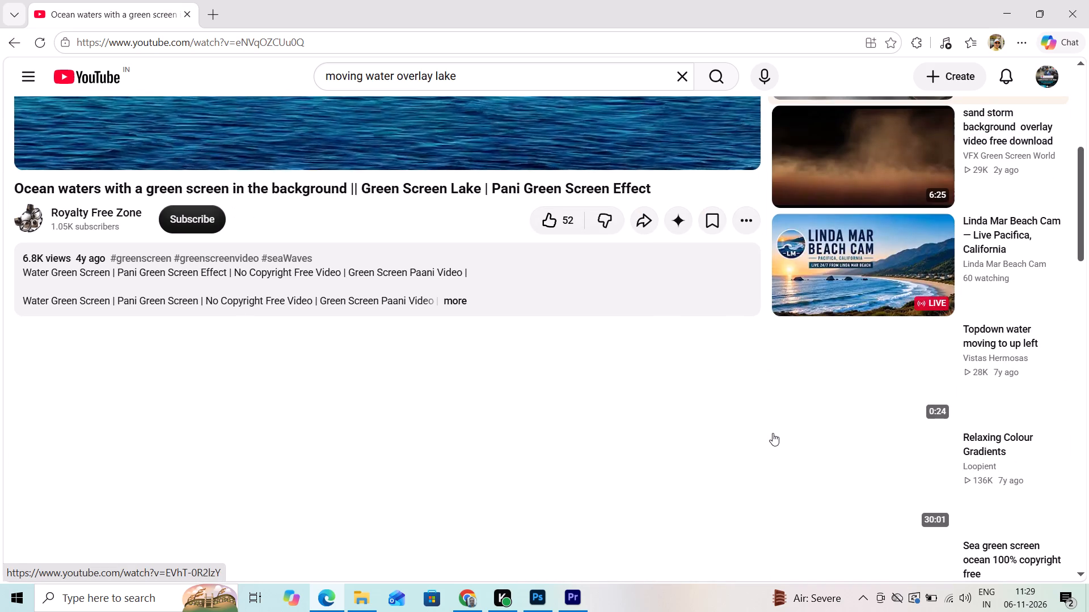
scroll(774, 432, "up", 8)
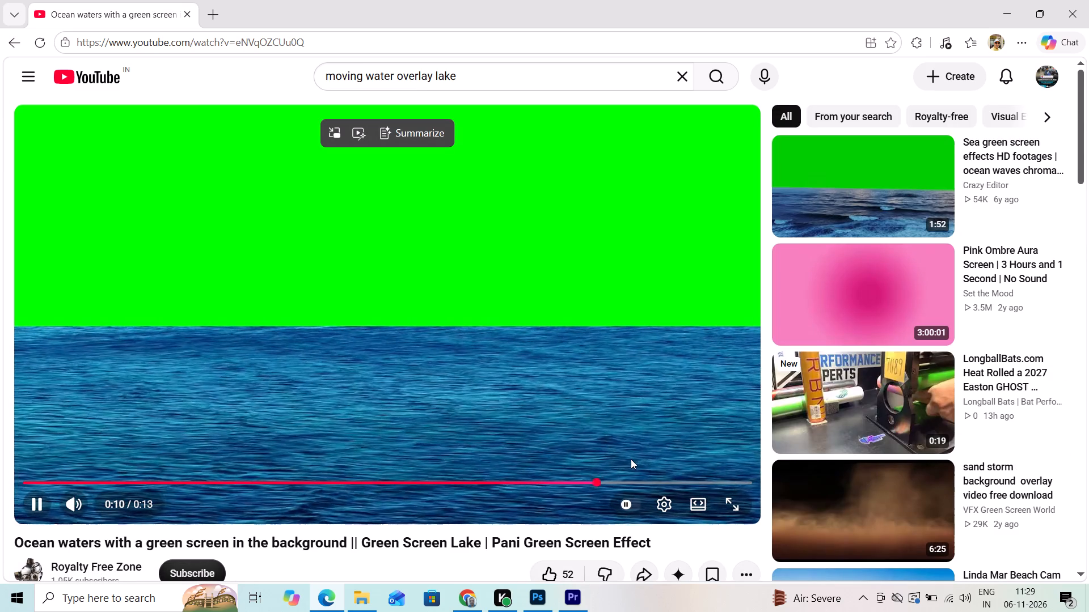
key("space")
left_click(11, 42)
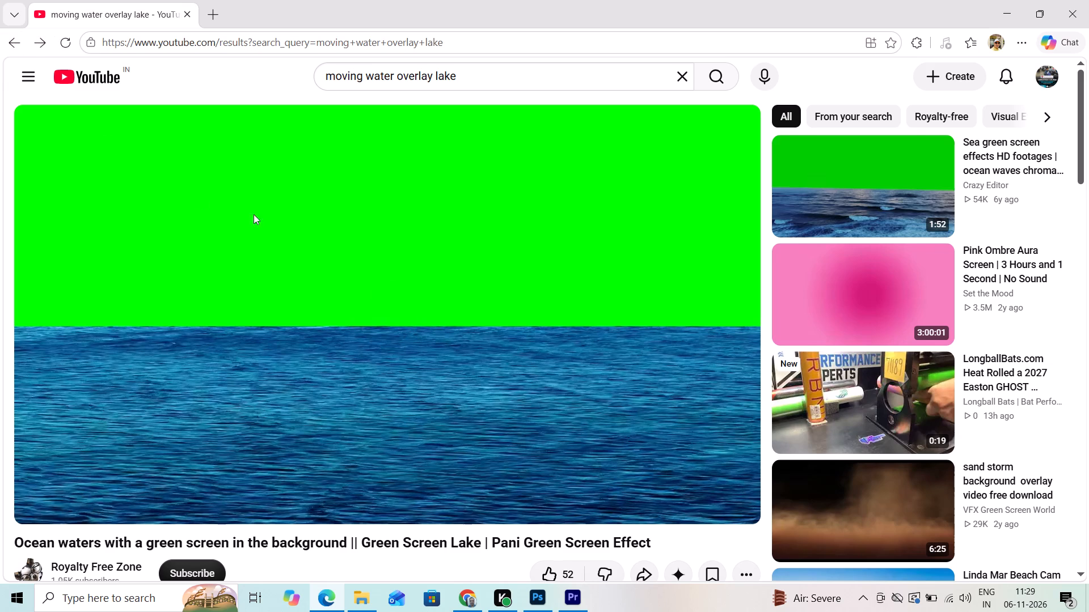
Browse further through the "moving water overlay lake" results for green-screen or stock clips of a gently moving lake surface.
scroll(257, 218, "down", 6)
scroll(264, 265, "down", 4)
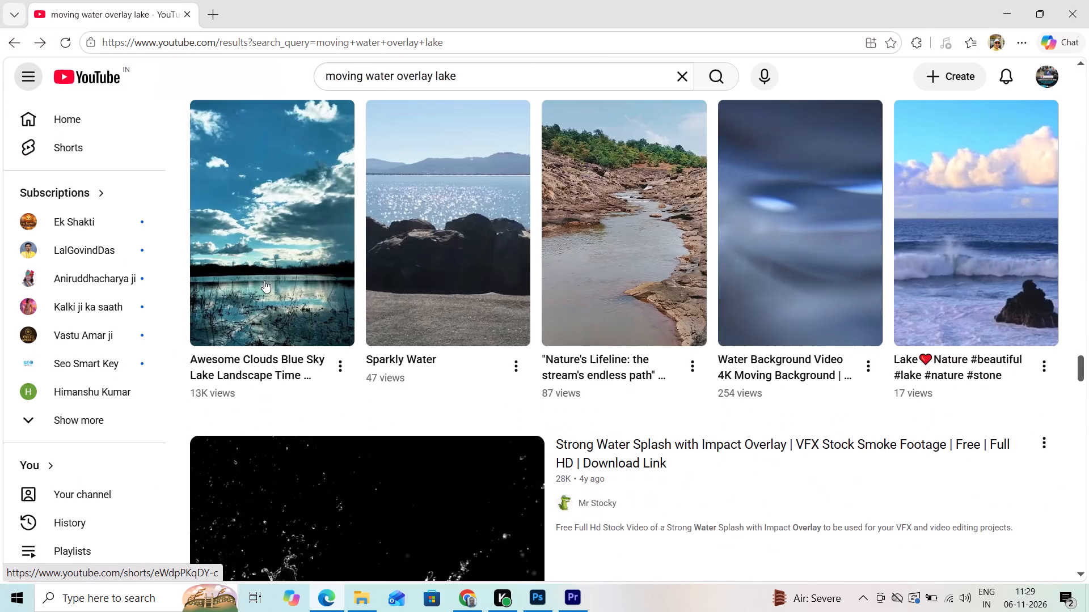
scroll(264, 280, "down", 12)
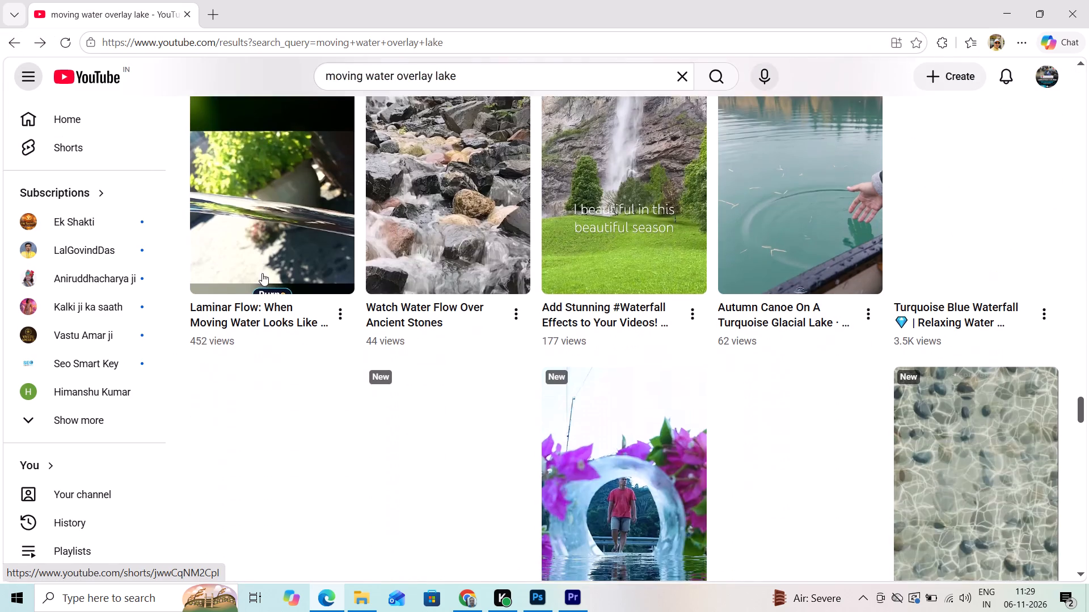
scroll(263, 276, "down", 12)
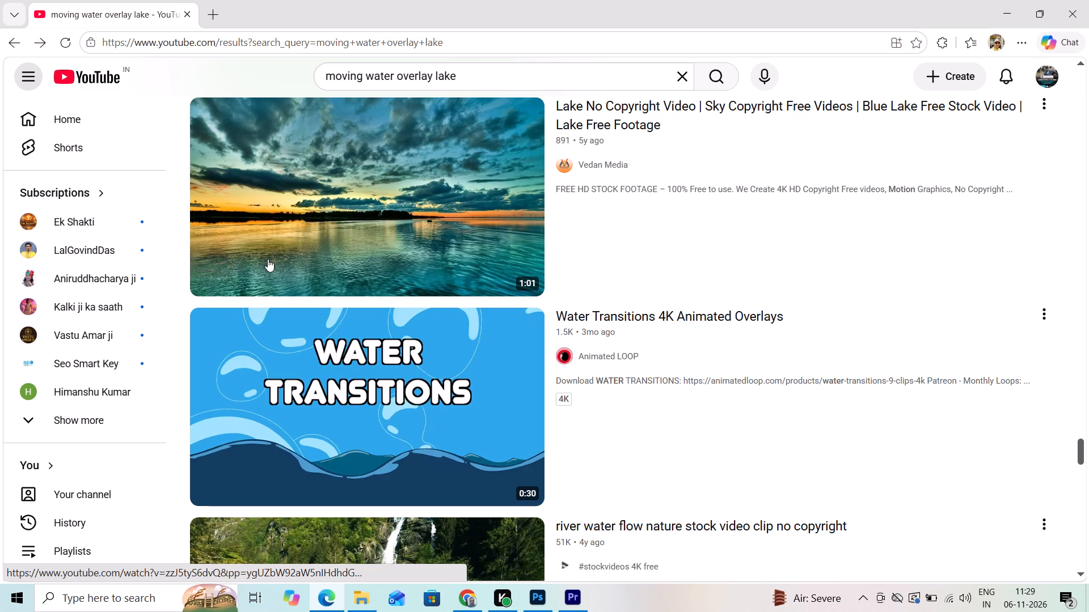
scroll(268, 259, "down", 9)
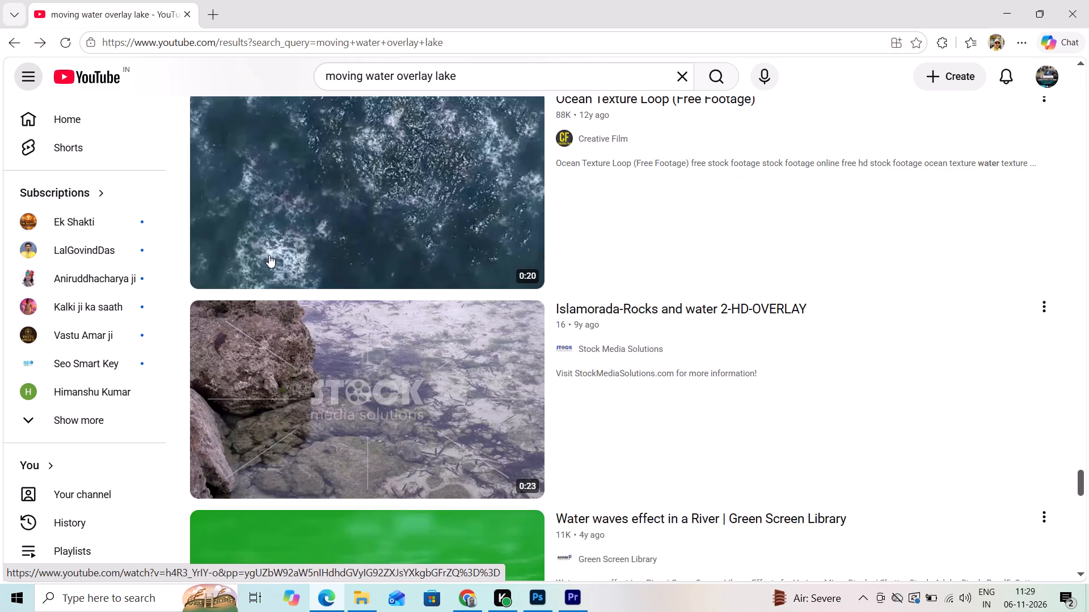
scroll(281, 212, "down", 11)
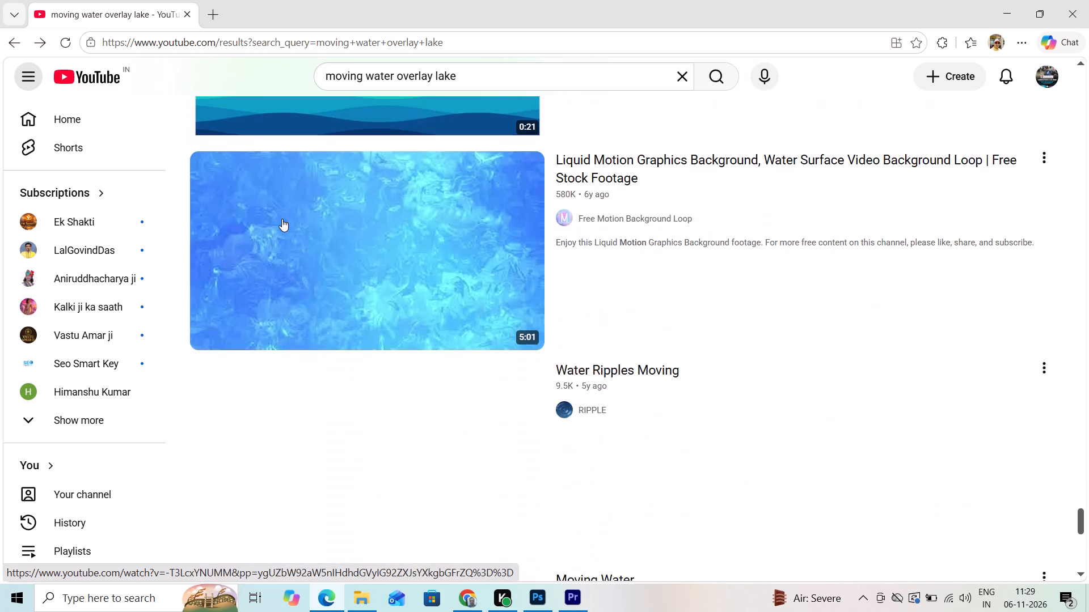
scroll(282, 219, "up", 6)
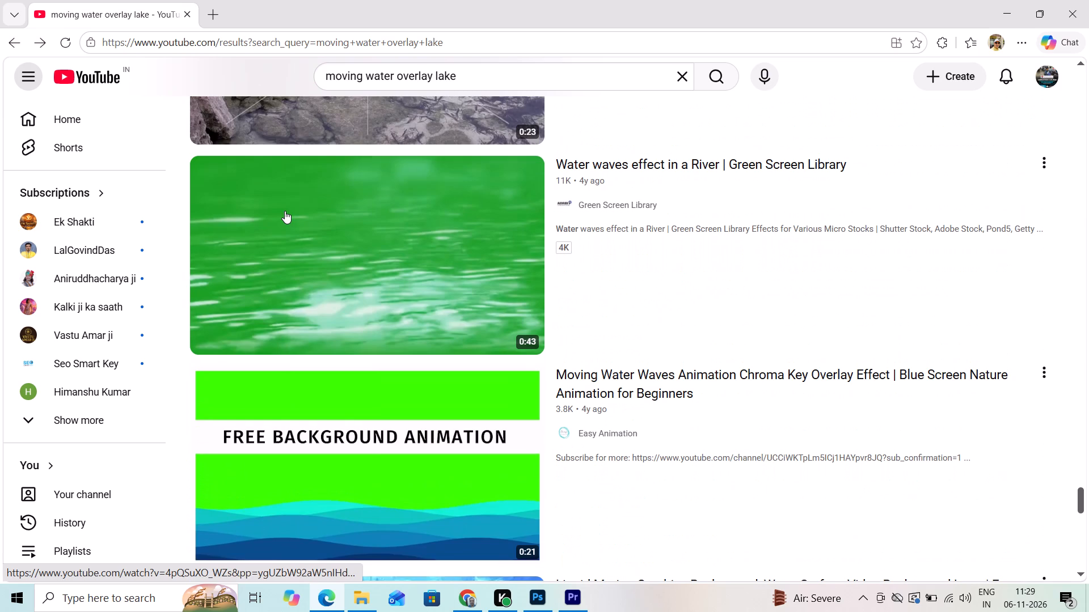
scroll(297, 232, "down", 12)
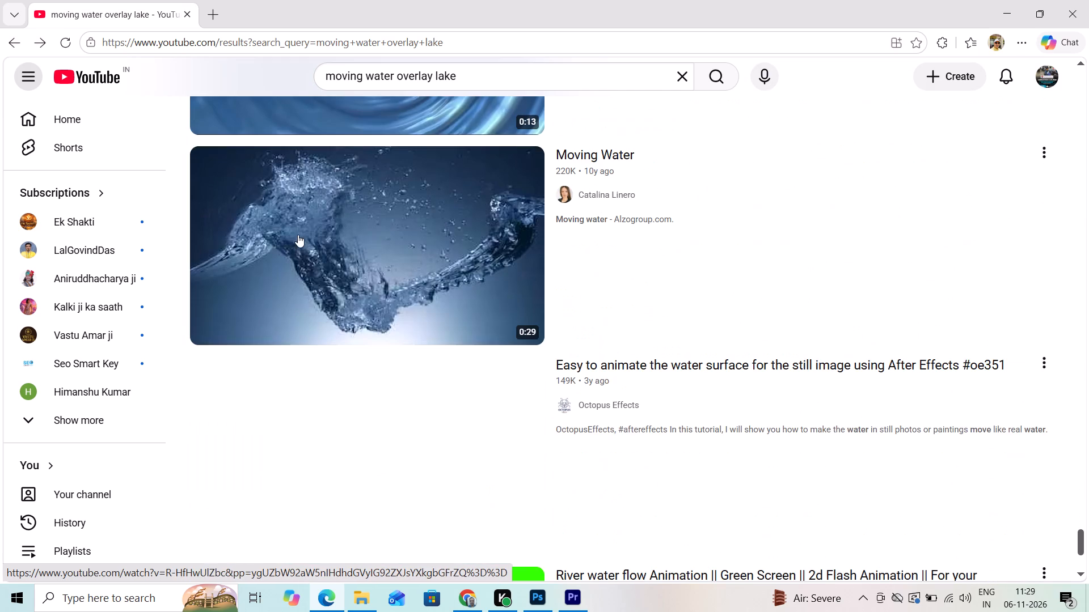
scroll(298, 235, "down", 9)
scroll(486, 362, "down", 5)
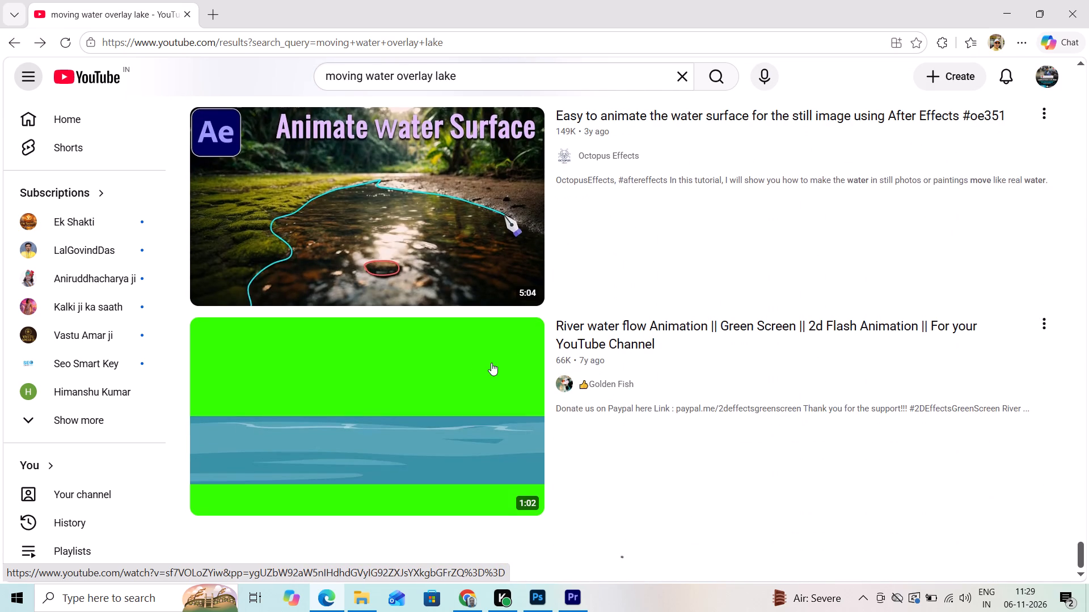
scroll(474, 348, "down", 5)
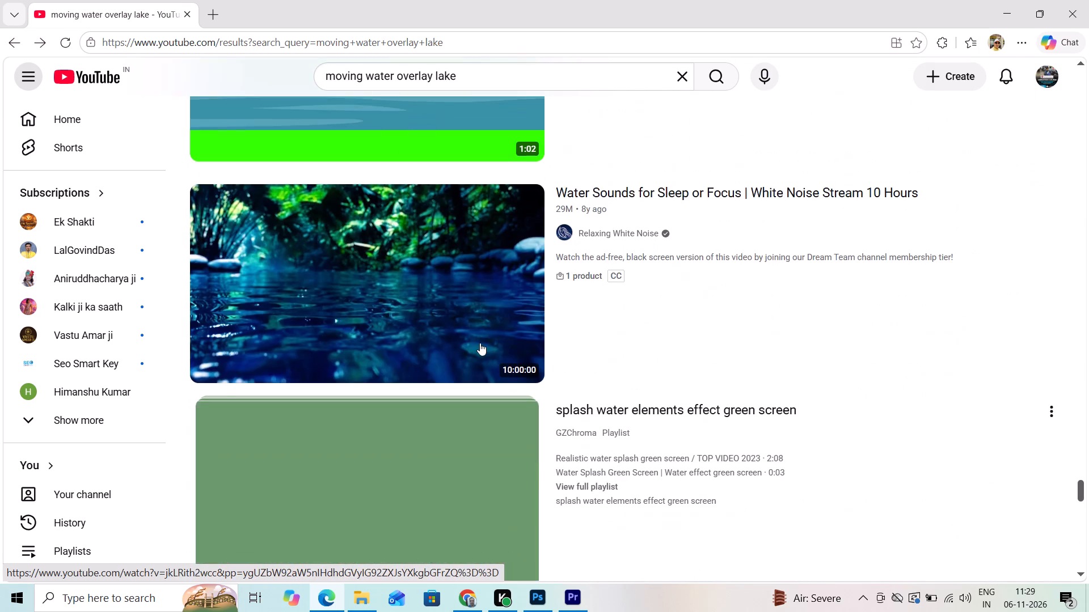
scroll(480, 343, "down", 11)
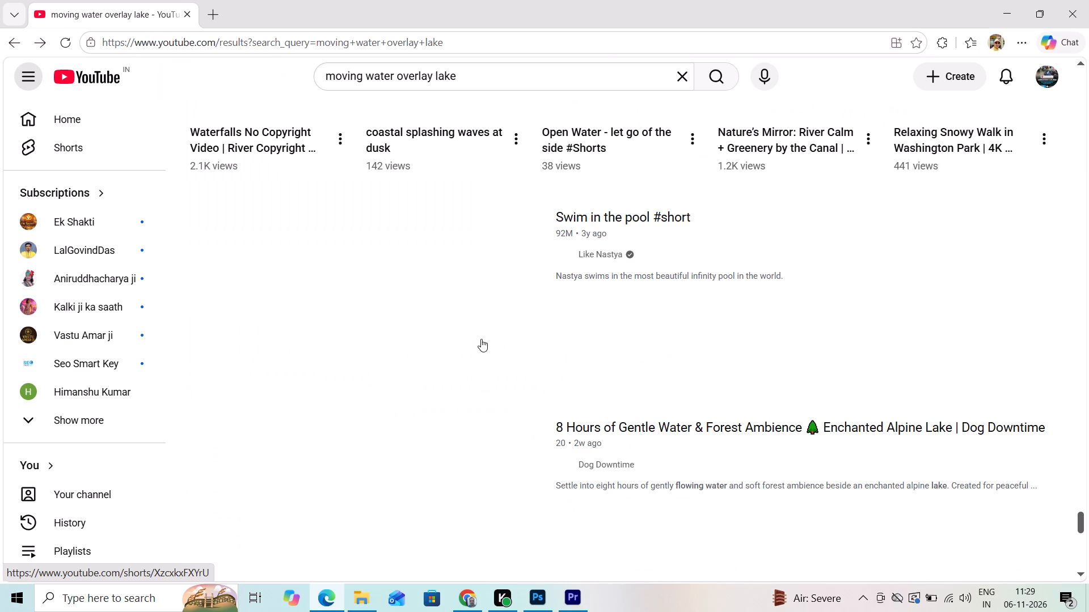
scroll(474, 303, "down", 4)
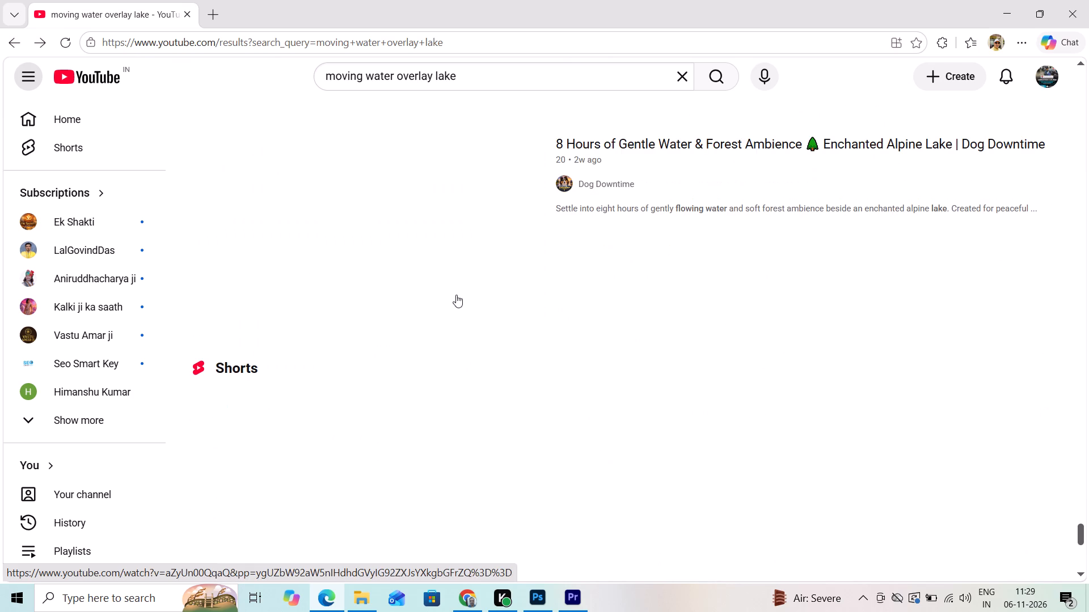
scroll(456, 295, "up", 4)
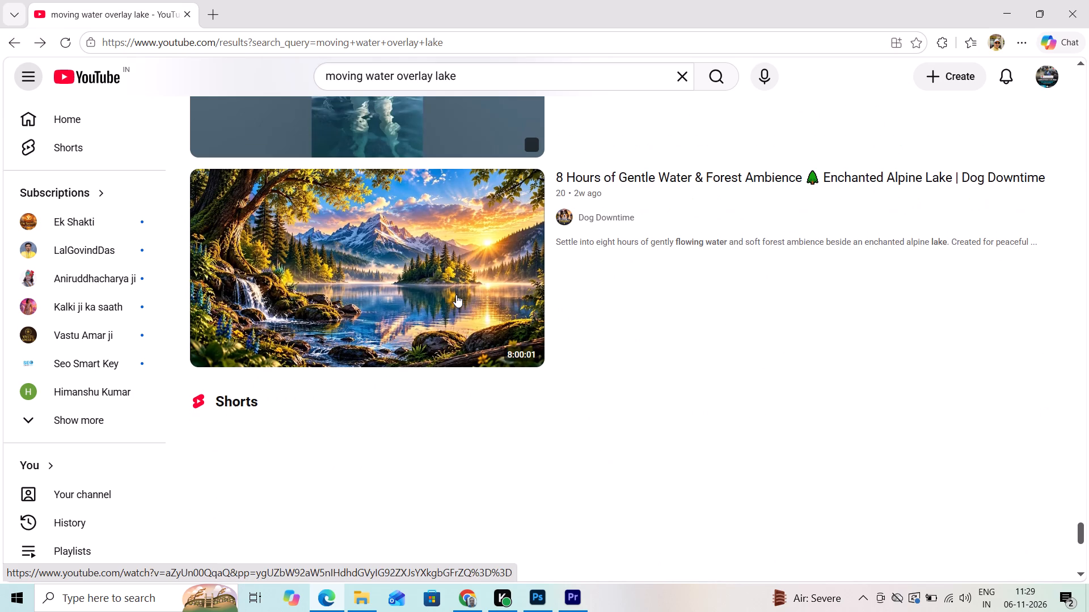
scroll(456, 295, "down", 8)
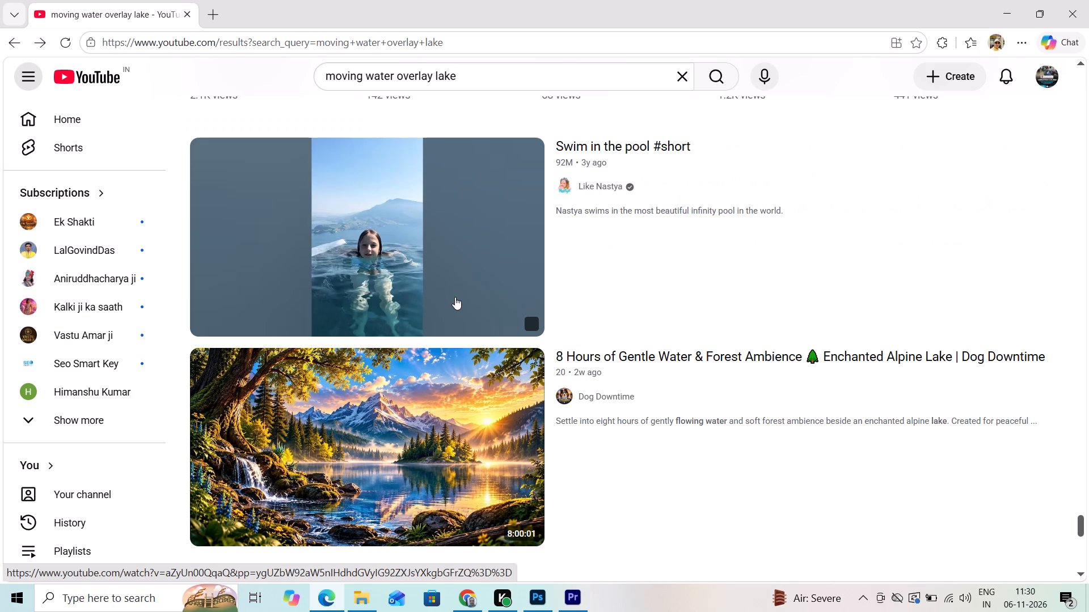
scroll(455, 297, "down", 4)
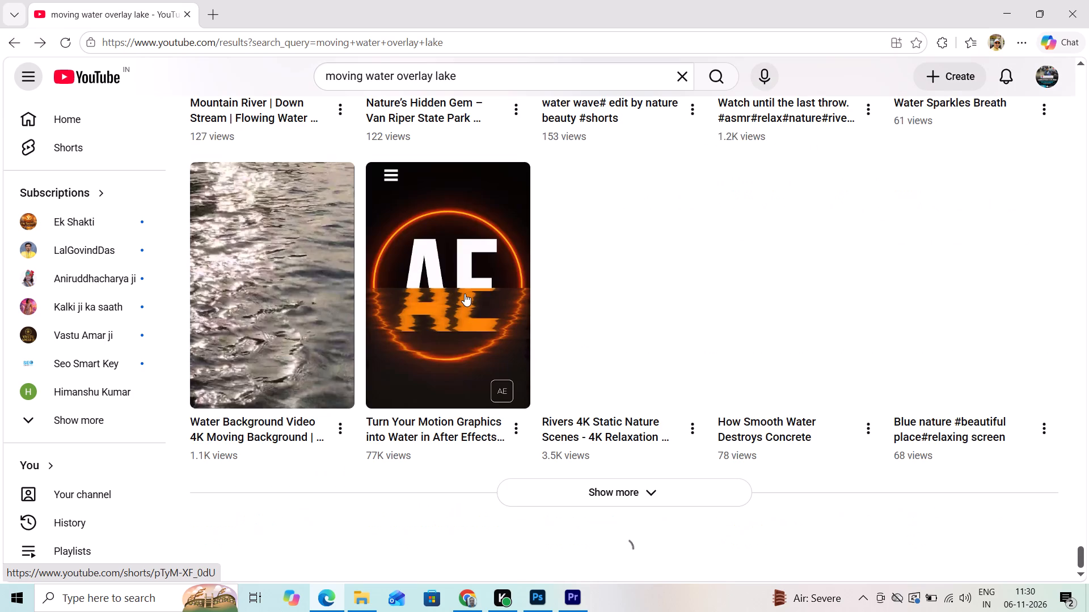
scroll(465, 299, "down", 3)
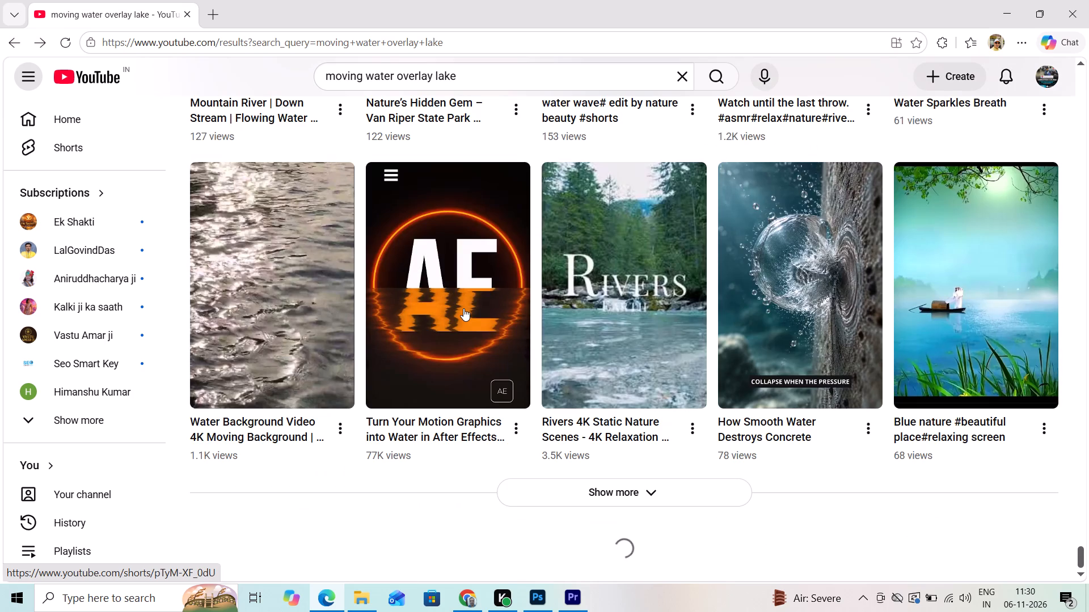
scroll(463, 308, "down", 6)
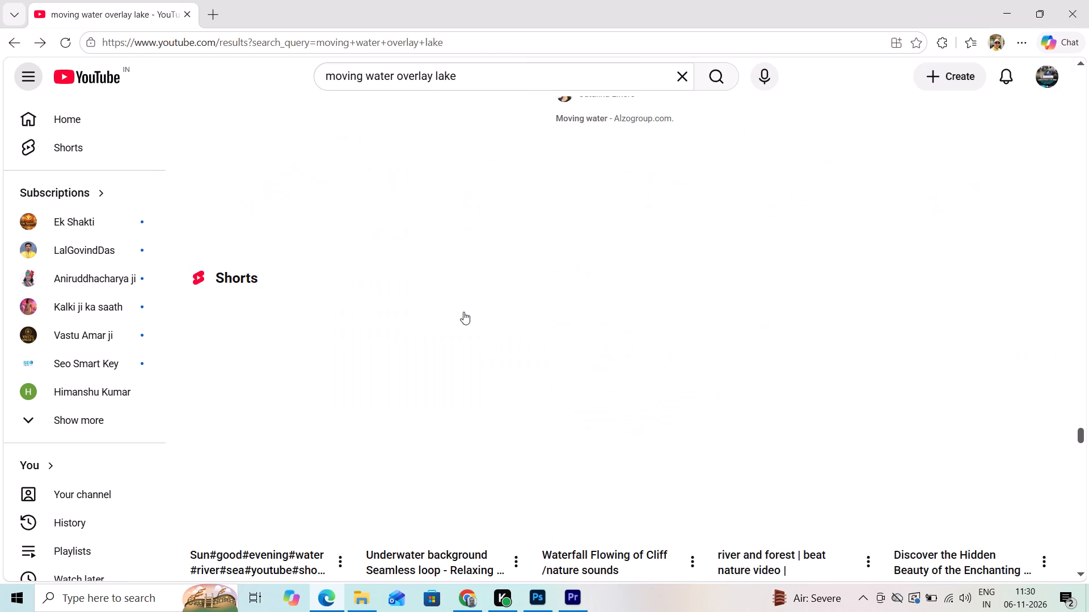
scroll(463, 312, "down", 7)
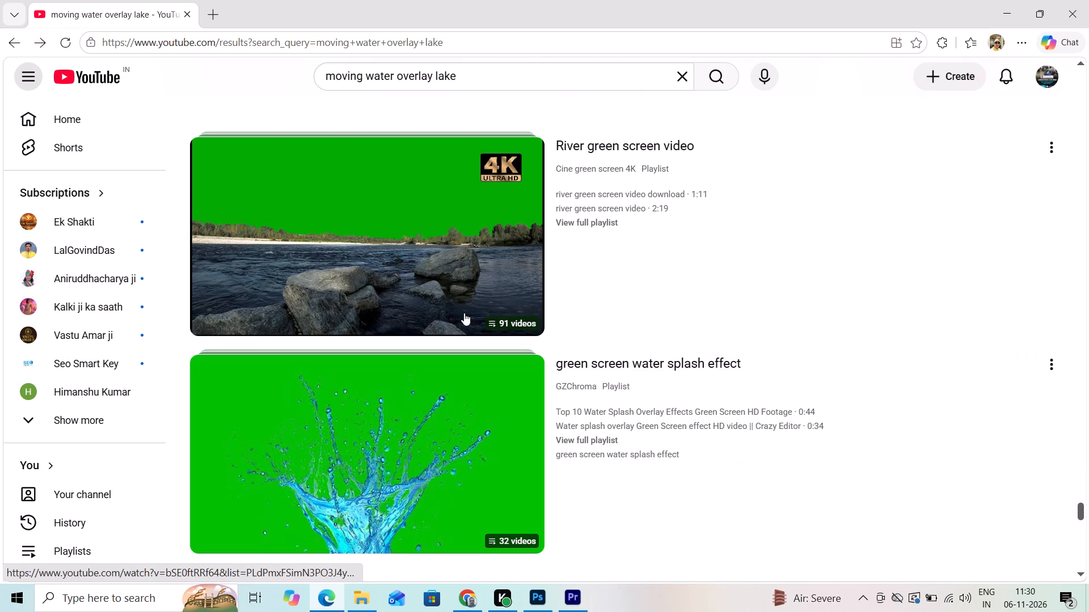
scroll(492, 296, "down", 4)
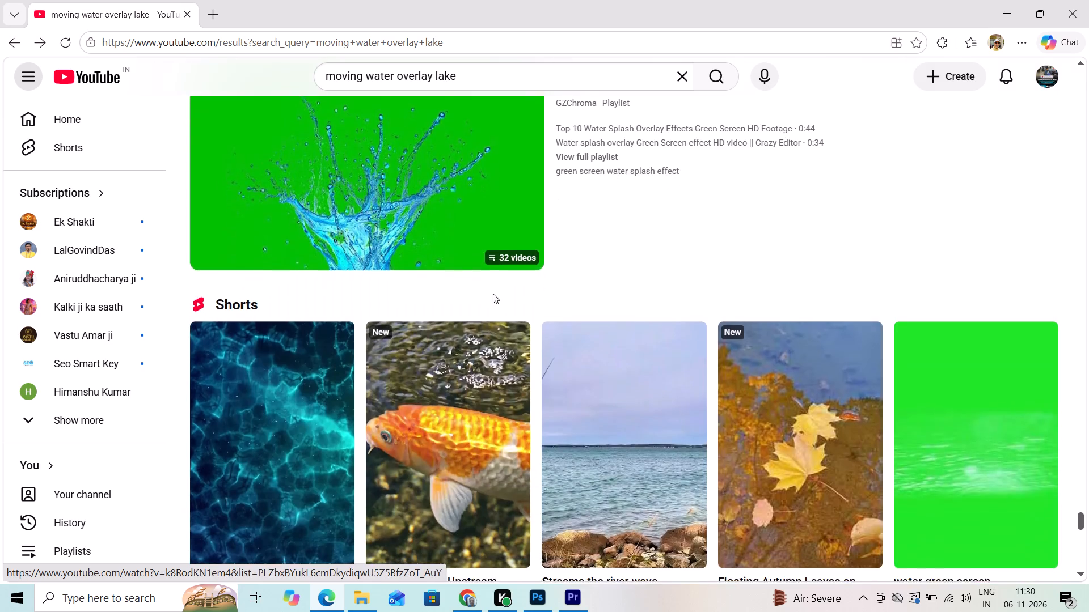
scroll(493, 294, "down", 14)
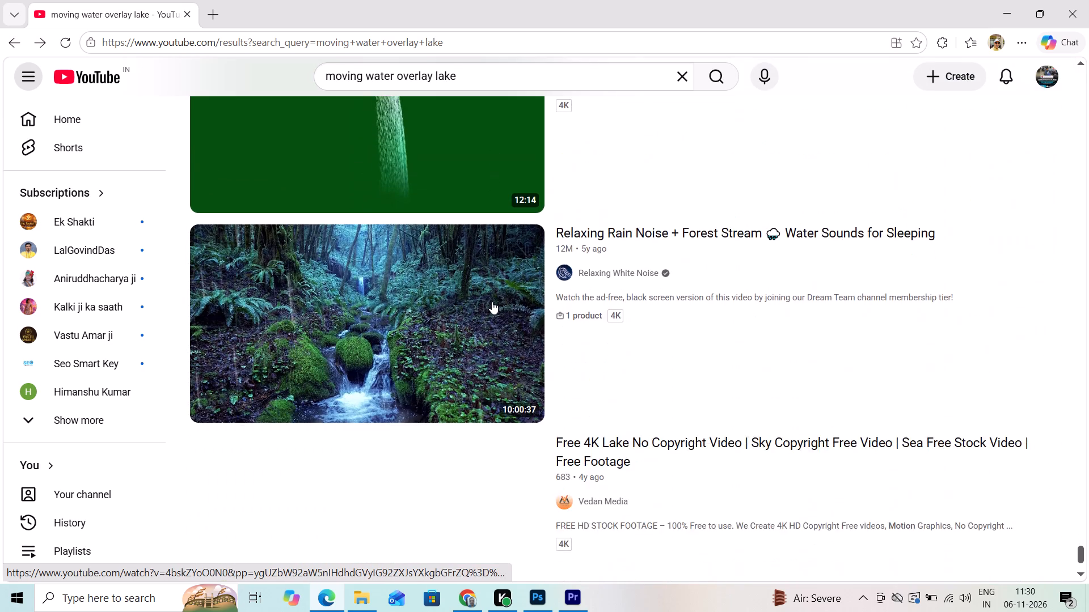
scroll(489, 315, "down", 7)
scroll(479, 407, "down", 2)
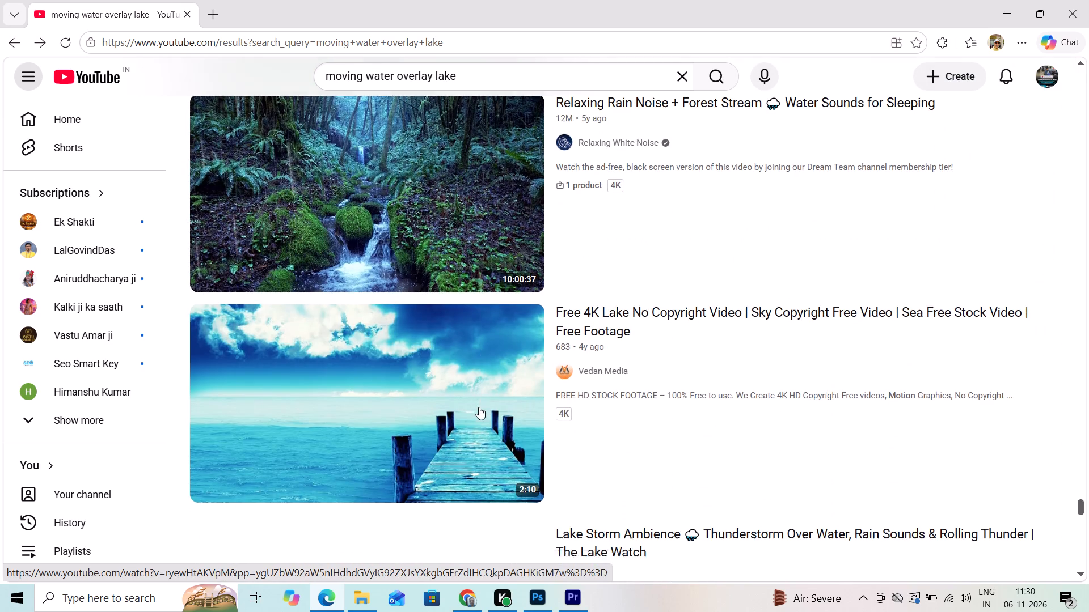
scroll(479, 407, "down", 3)
scroll(487, 308, "down", 12)
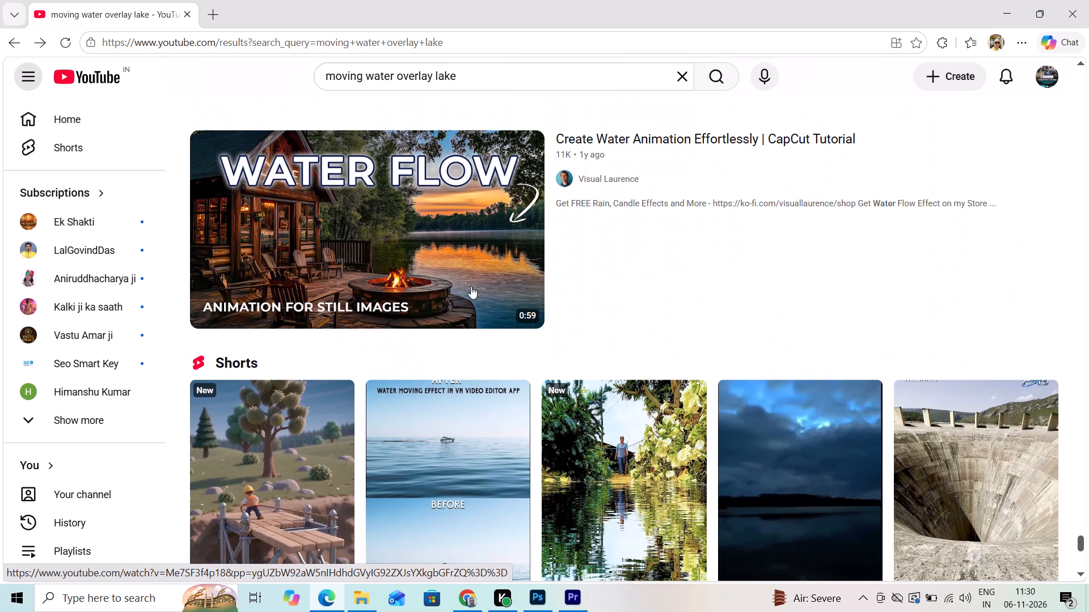
scroll(471, 286, "down", 11)
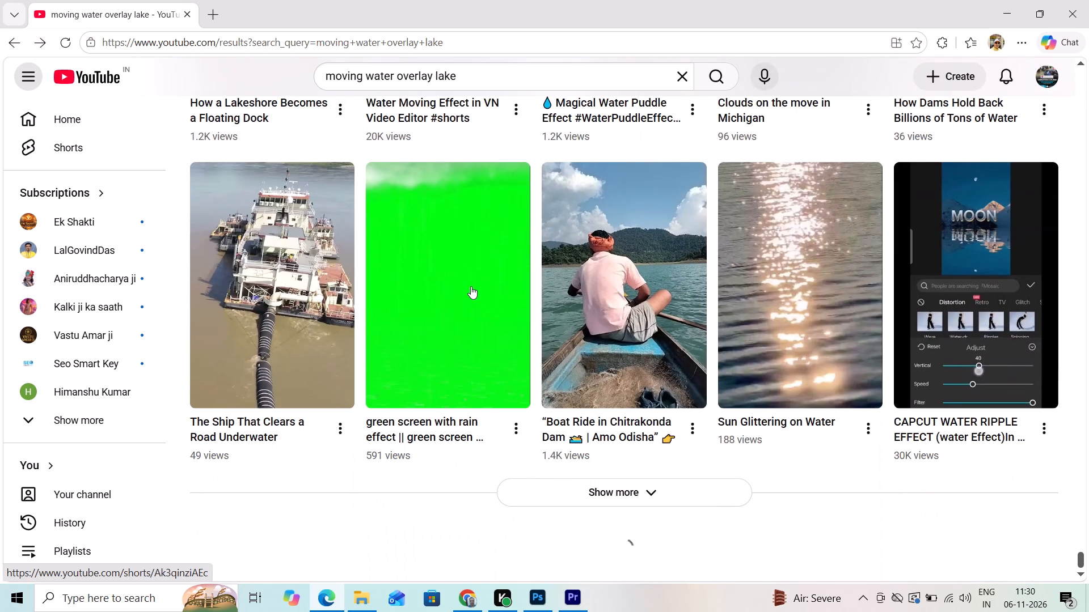
scroll(471, 286, "down", 10)
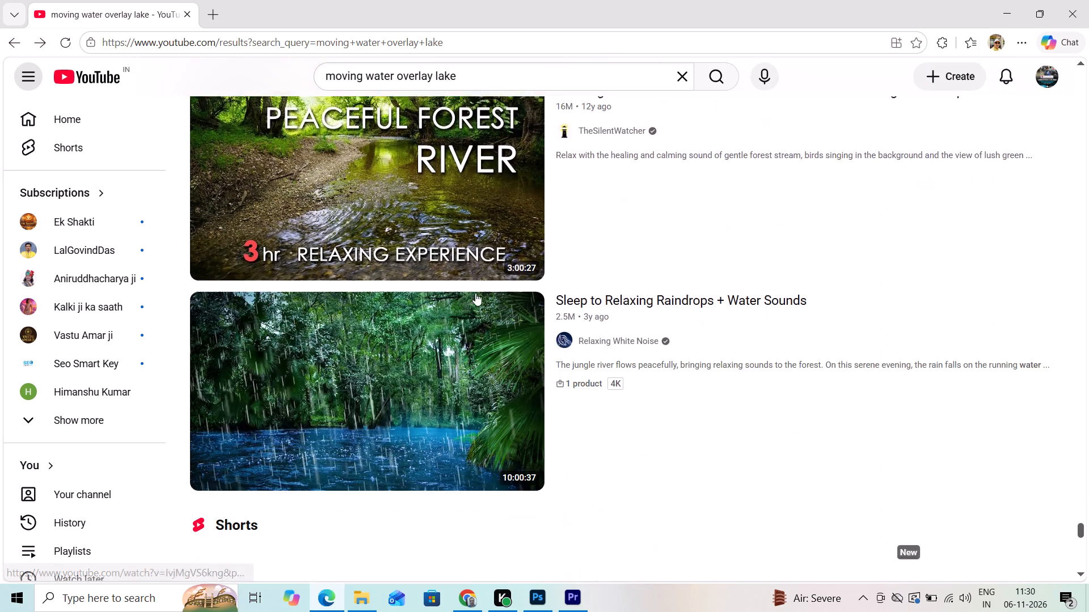
scroll(475, 293, "down", 13)
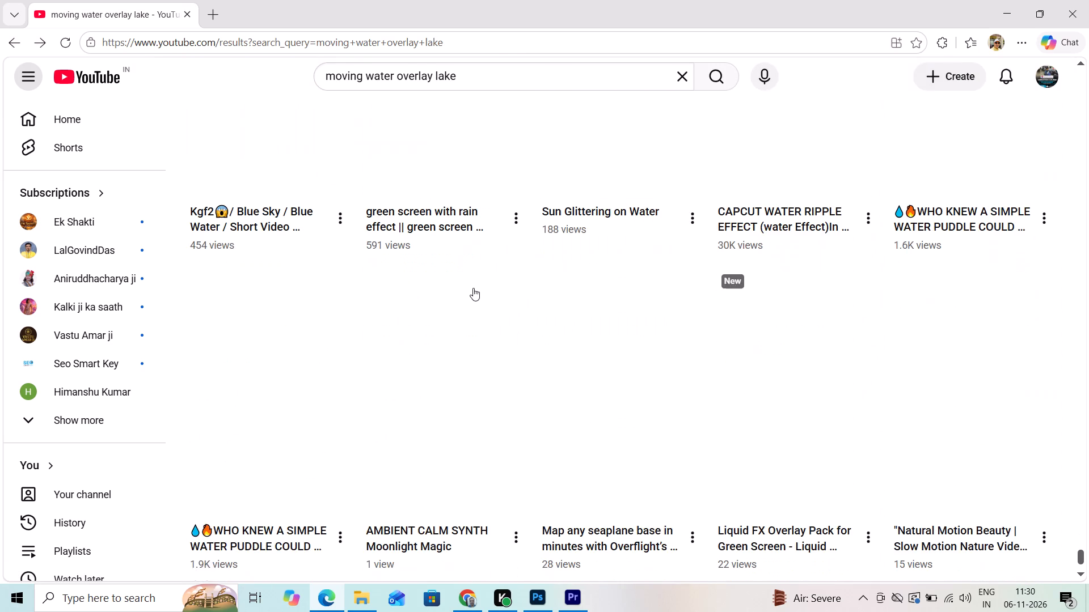
scroll(473, 288, "down", 13)
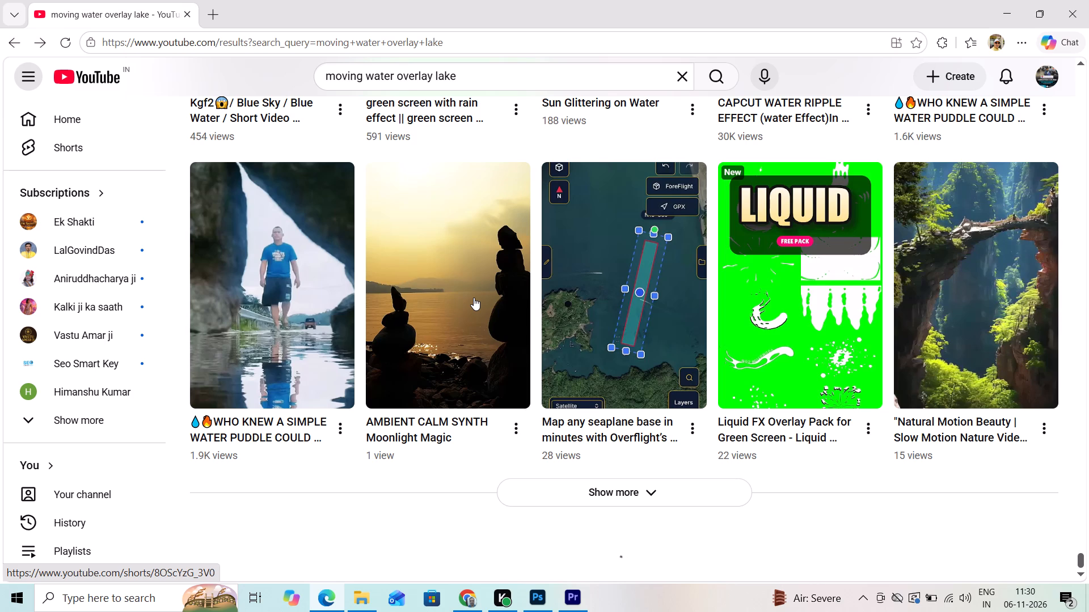
scroll(474, 297, "down", 9)
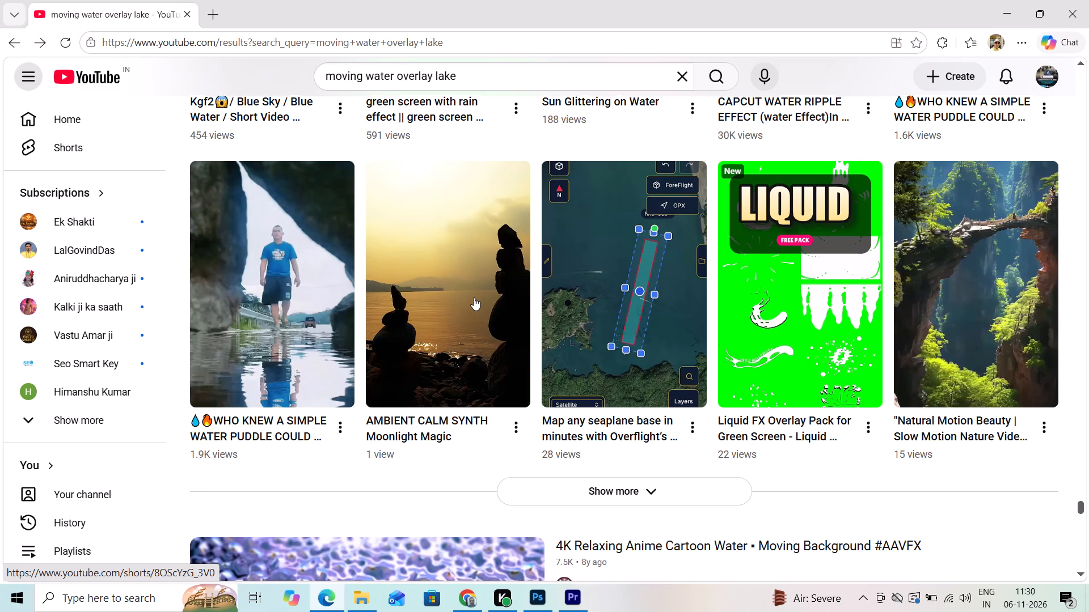
scroll(474, 298, "down", 5)
scroll(474, 301, "up", 3)
scroll(474, 301, "down", 7)
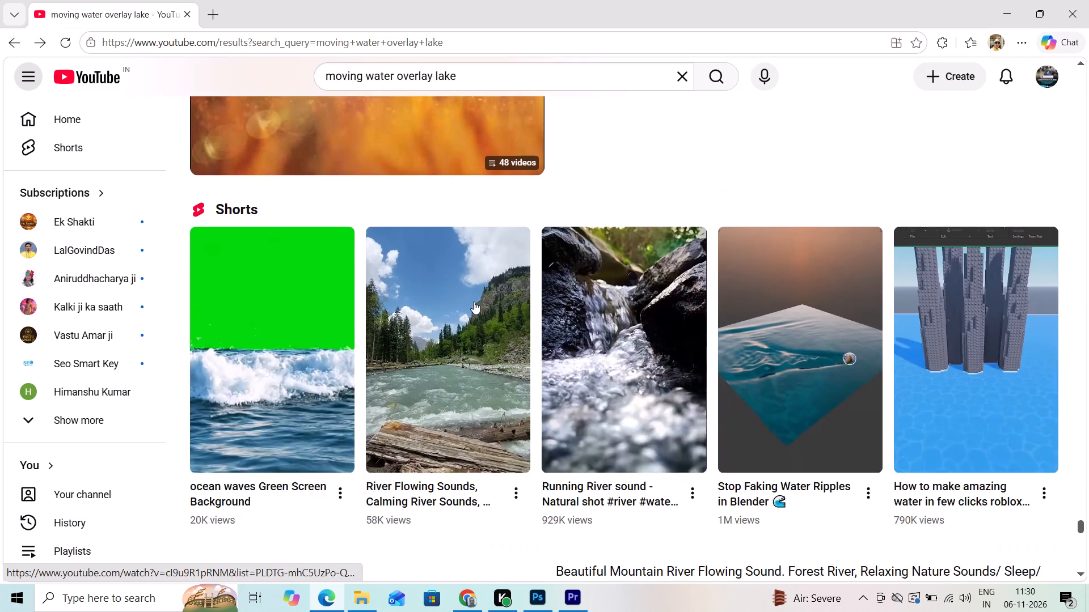
scroll(474, 301, "down", 7)
scroll(475, 296, "up", 2)
scroll(480, 288, "down", 4)
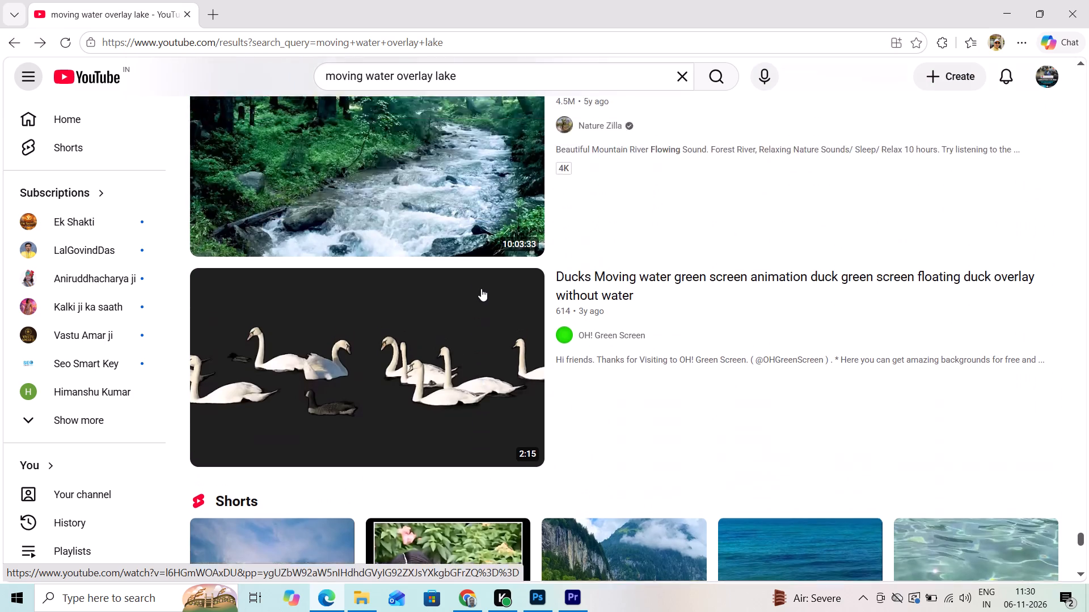
scroll(481, 288, "down", 11)
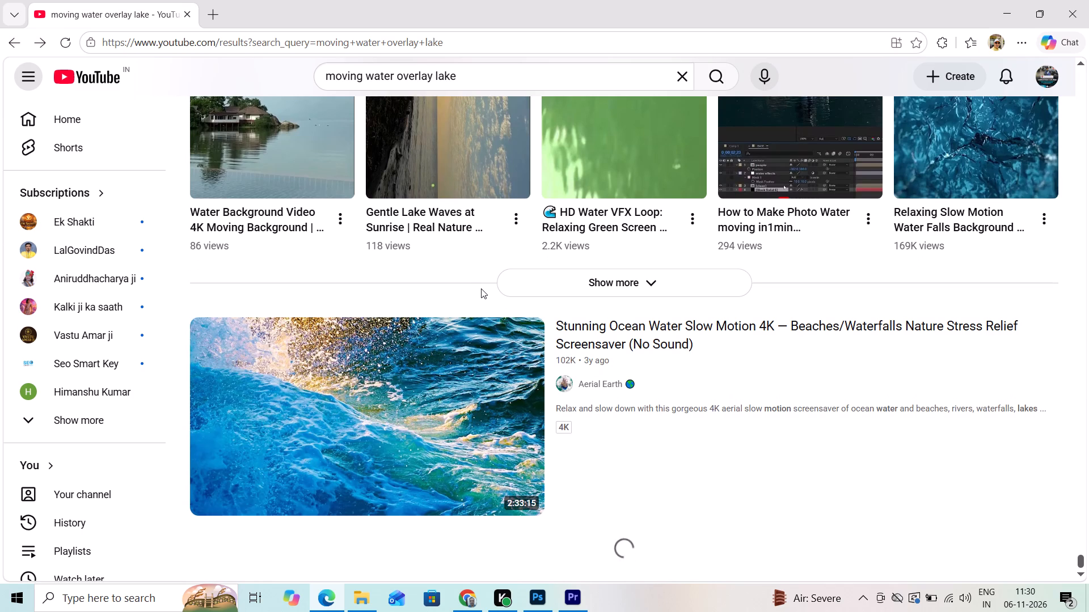
scroll(481, 288, "down", 8)
scroll(419, 397, "down", 12)
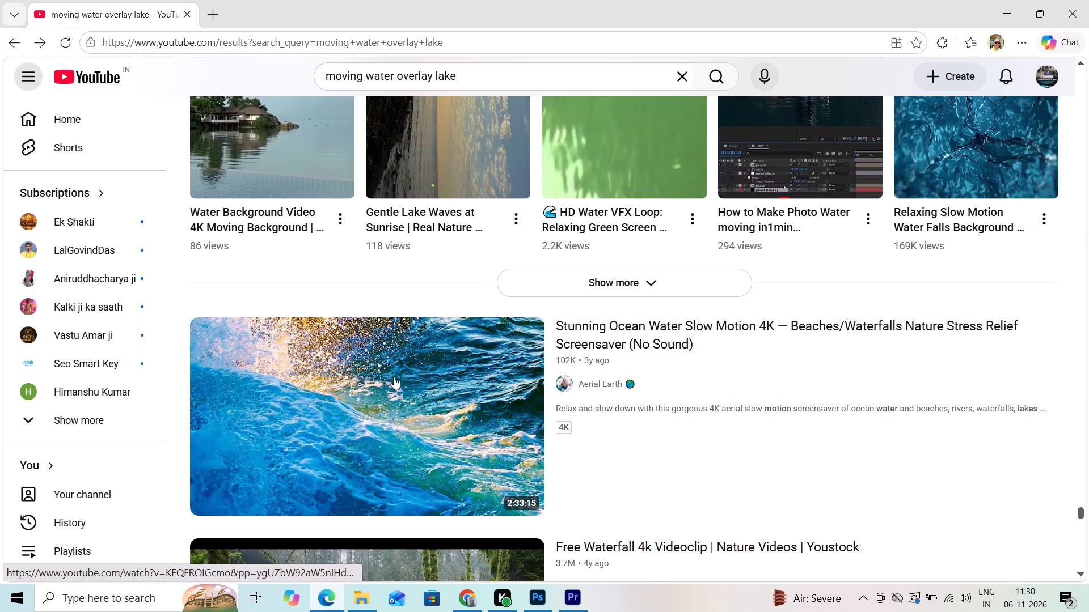
scroll(393, 377, "down", 2)
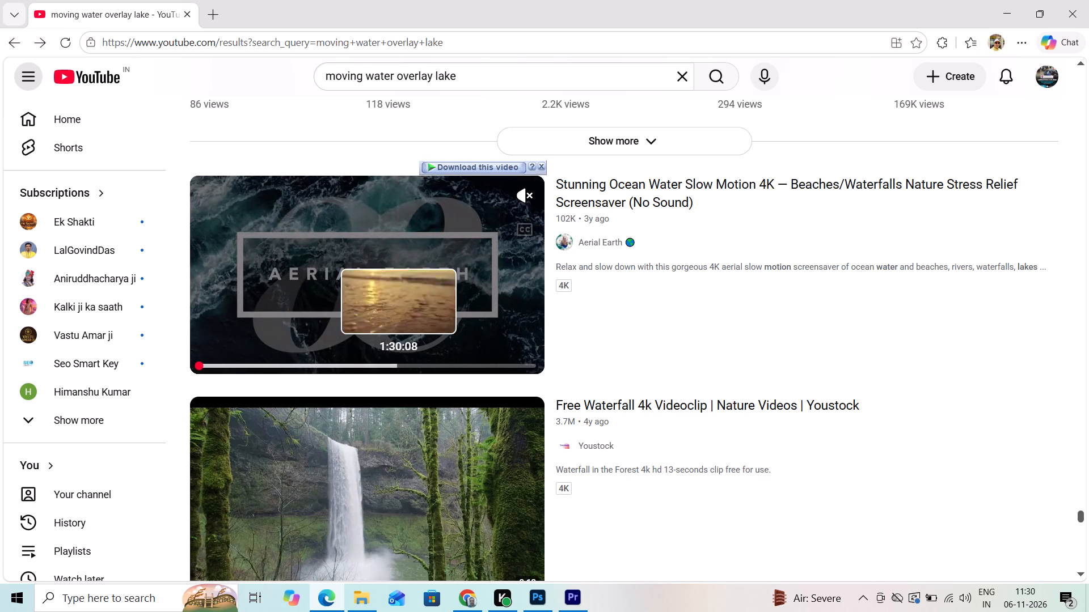
scroll(410, 354, "down", 7)
scroll(400, 422, "down", 10)
scroll(267, 419, "down", 8)
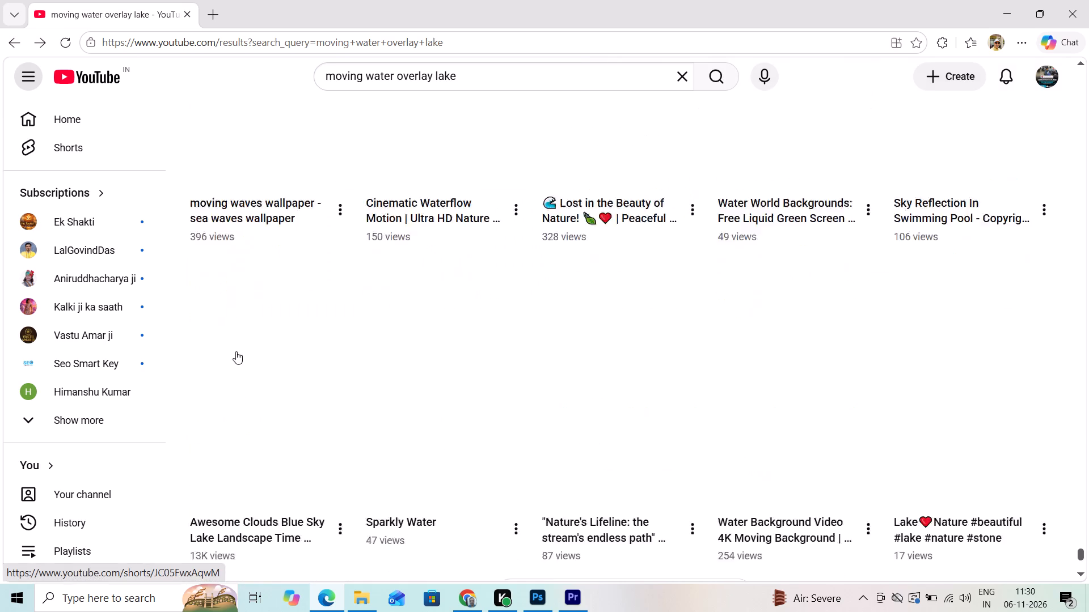
scroll(241, 323, "down", 13)
scroll(271, 369, "down", 6)
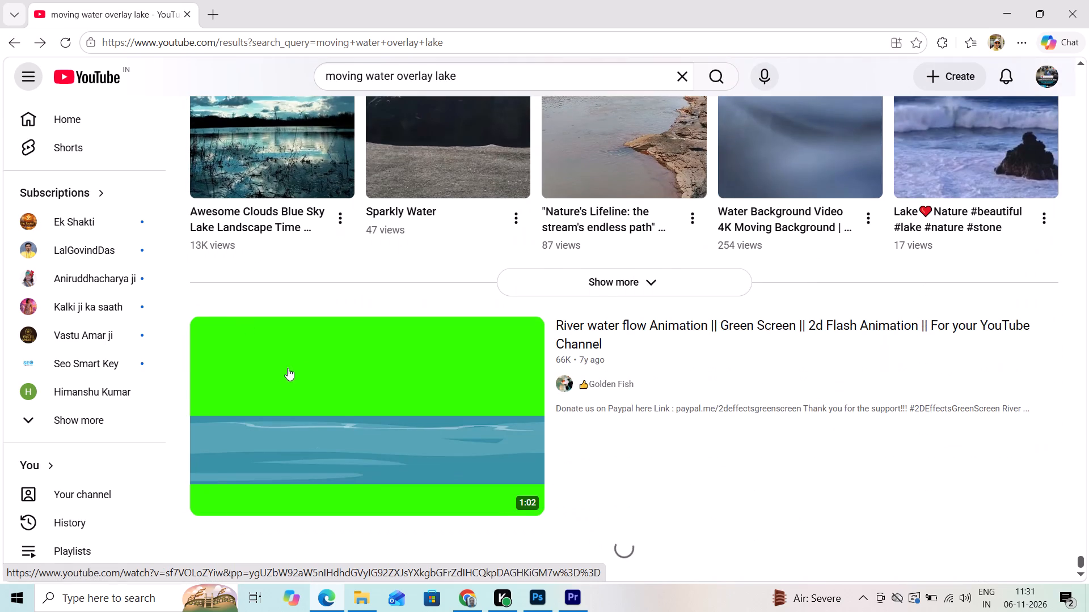
scroll(353, 312, "down", 5)
scroll(330, 356, "down", 6)
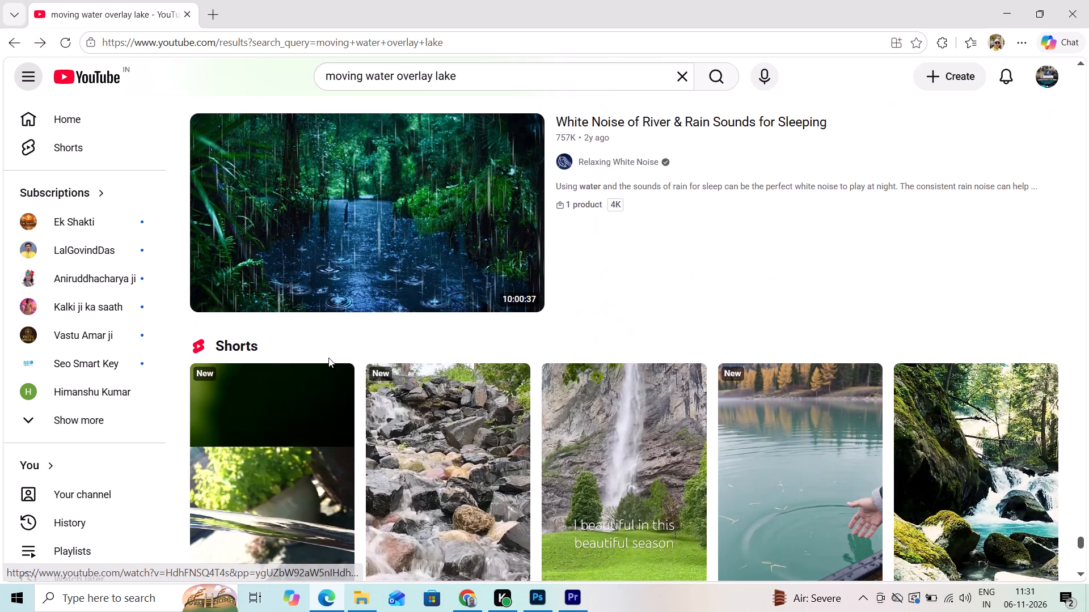
Look through the remaining "moving water overlay lake" results for a clip of a gently moving water surface.
scroll(328, 358, "down", 11)
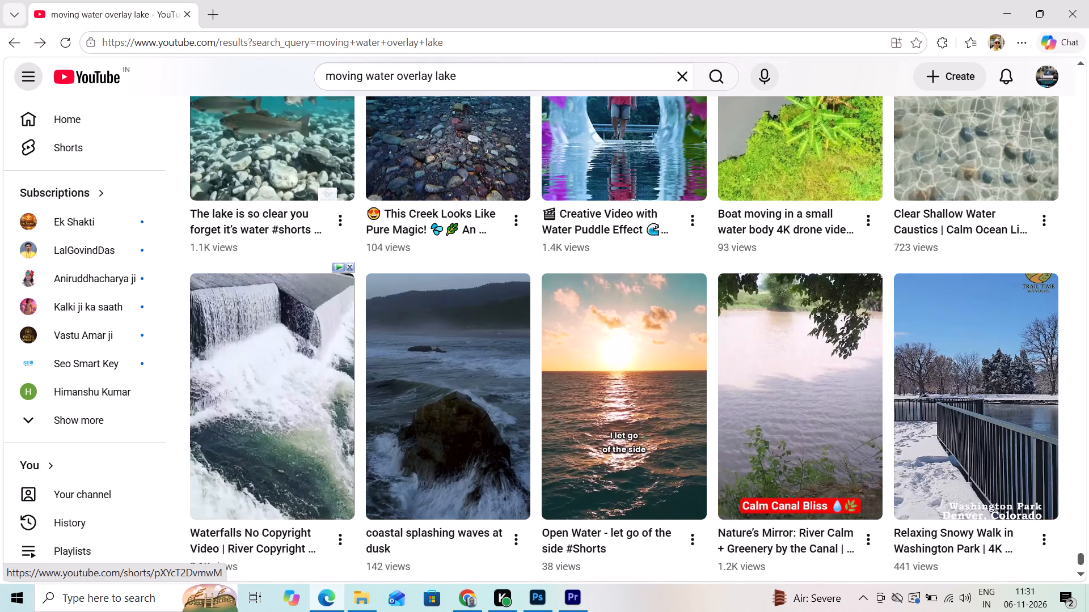
scroll(322, 353, "down", 12)
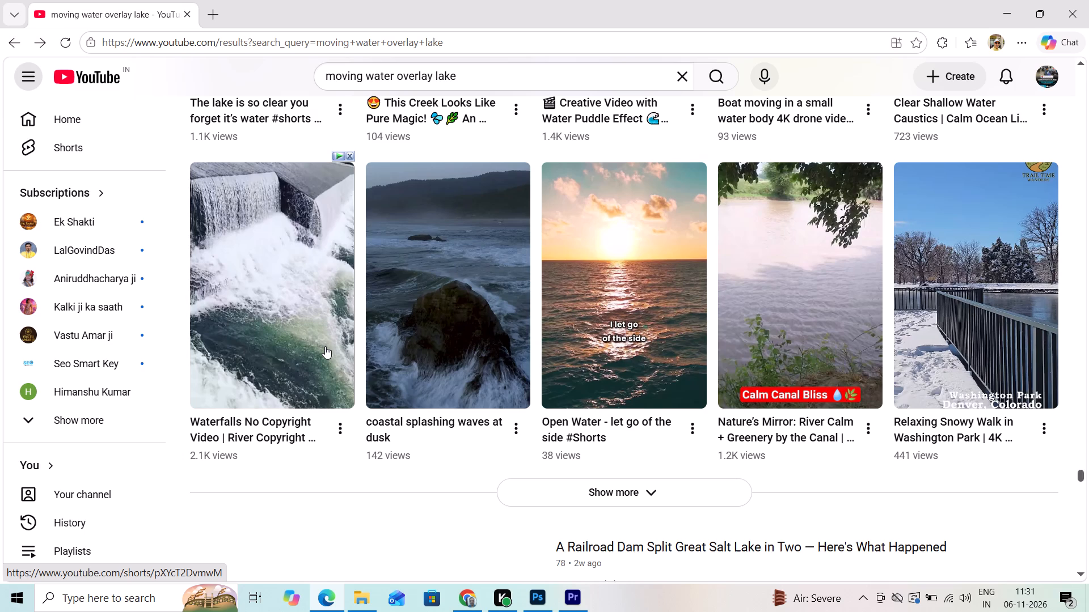
scroll(325, 346, "down", 8)
scroll(301, 296, "down", 4)
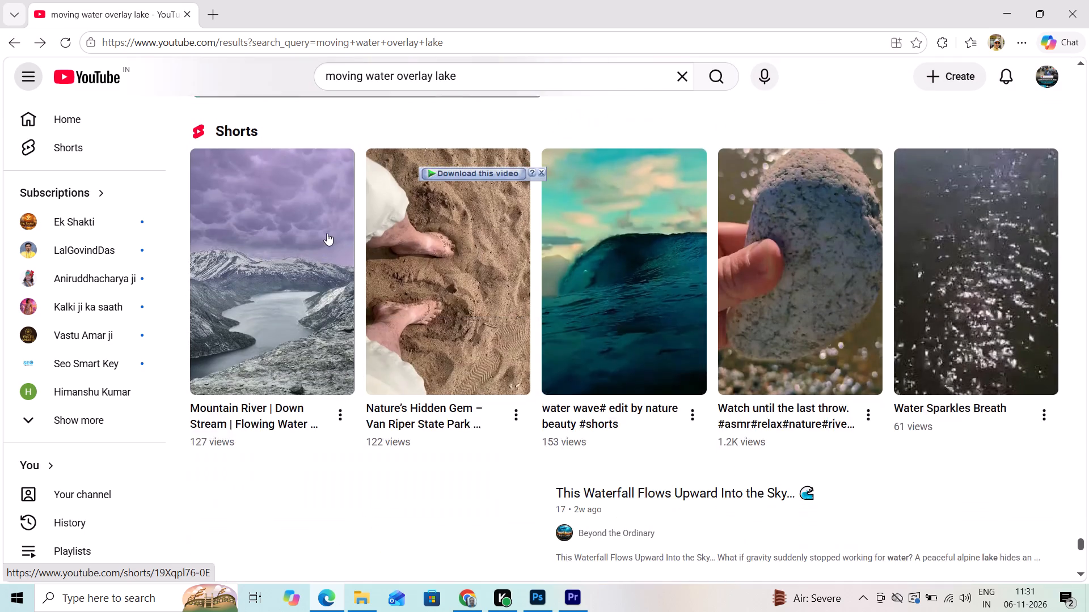
scroll(327, 233, "down", 4)
Replace the search with "moving lake water" and run it.
left_click_drag(480, 65, 233, 83)
left_click(213, 85)
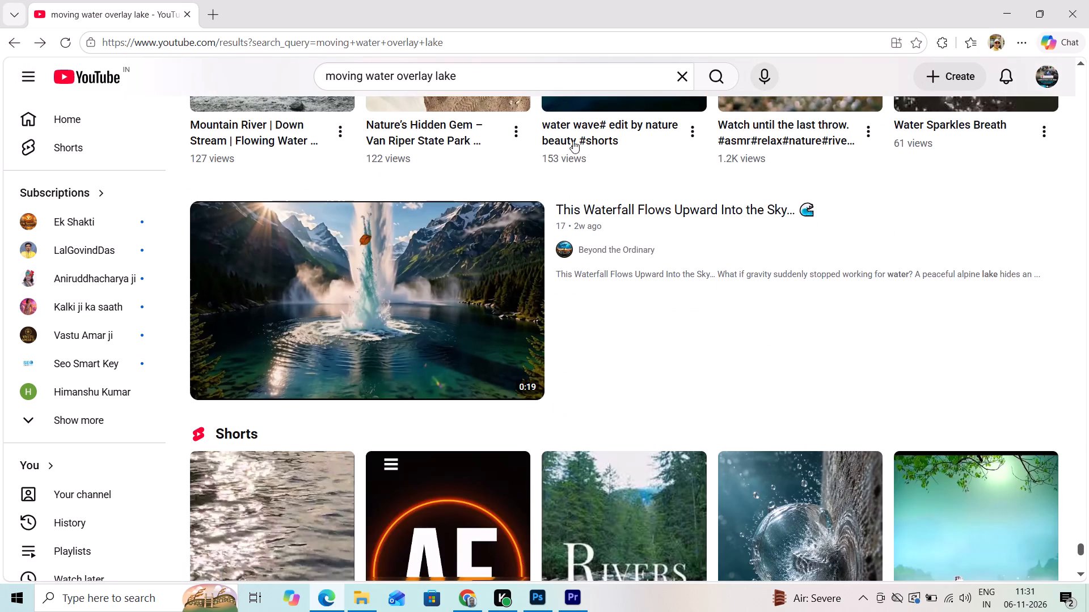
left_click_drag(496, 64, 290, 81)
left_click(478, 76)
left_click_drag(478, 76, 267, 76)
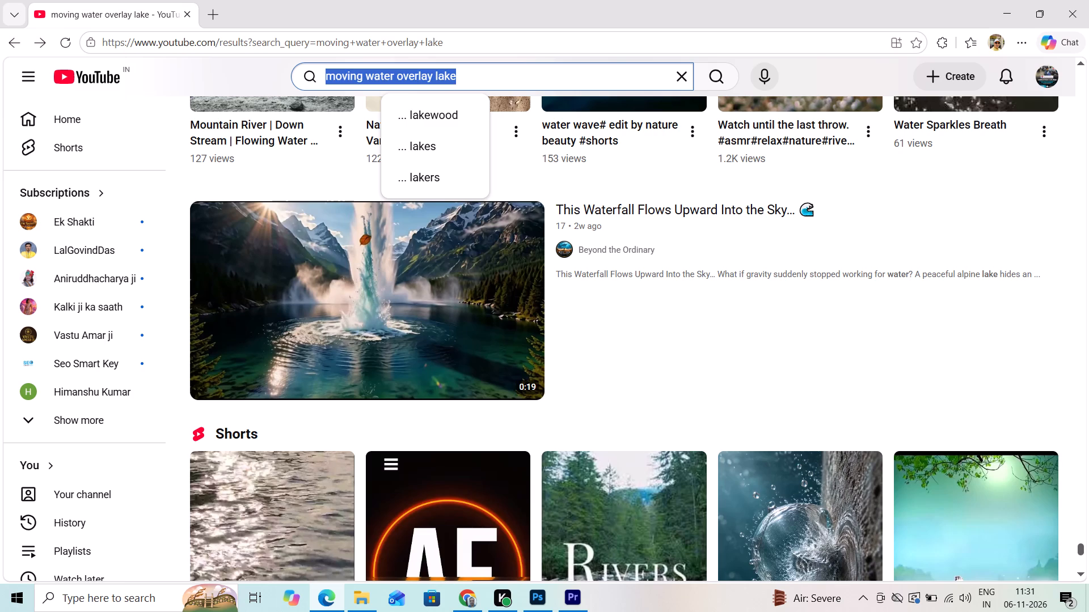
type("mo")
type("ving lake water")
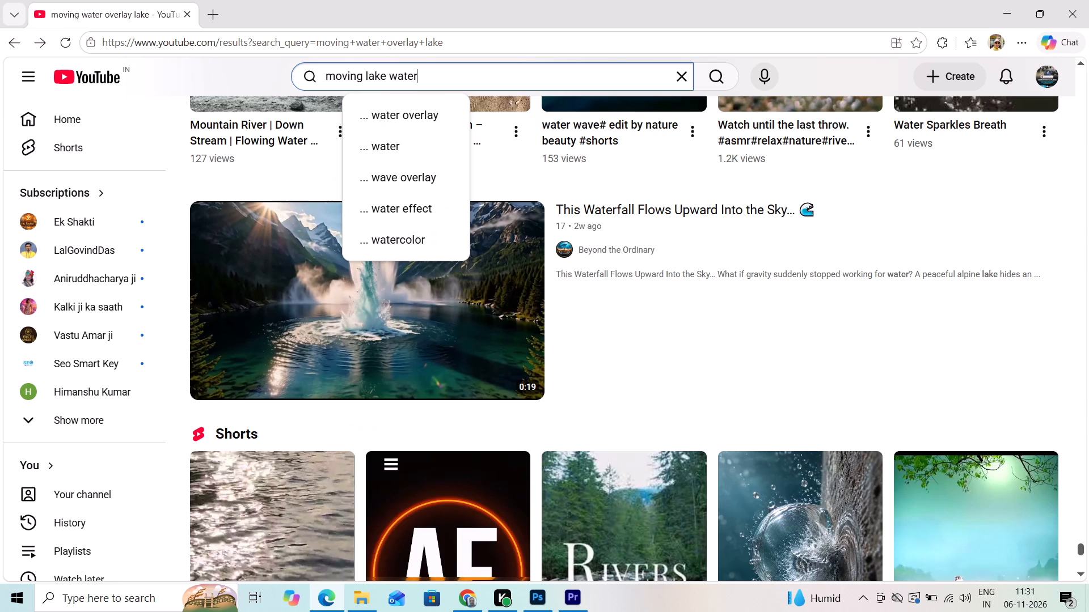
key("Return")
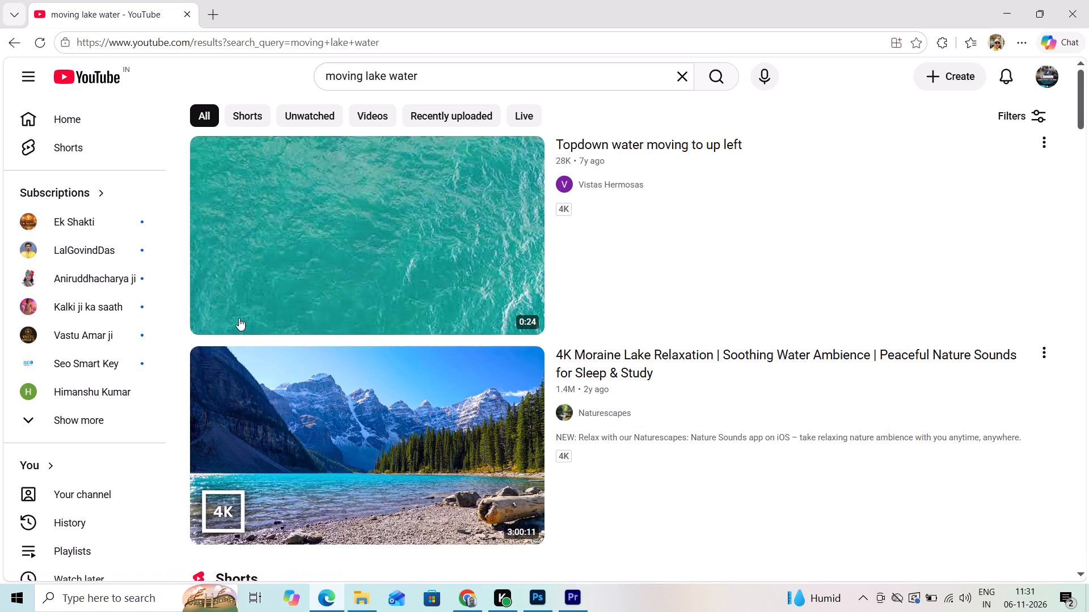
Preview several moments of the clip "Topdown water moving to up left" within the search results.
left_click(262, 324)
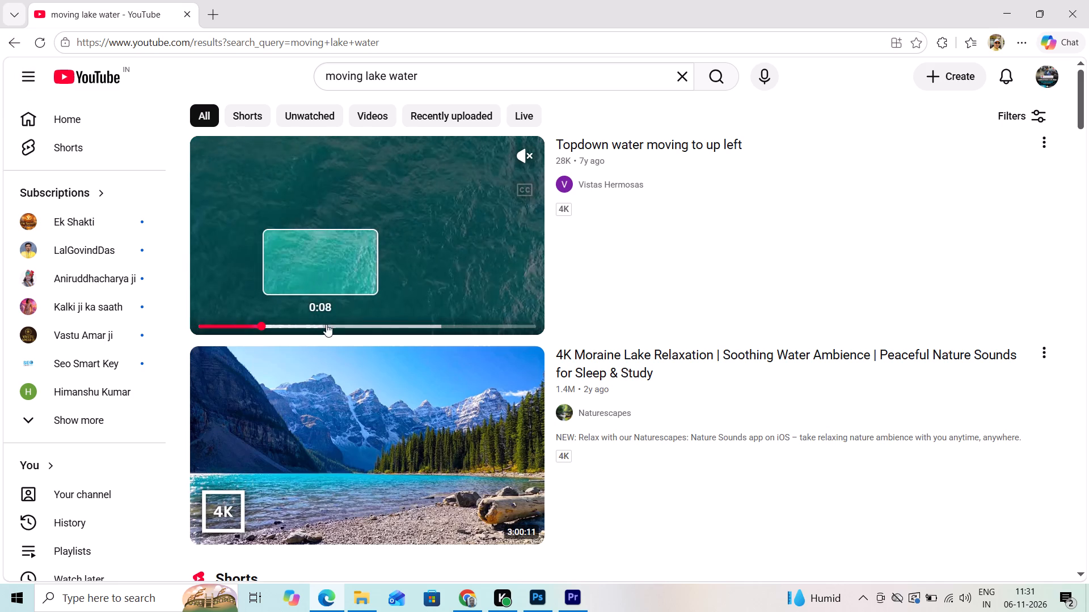
left_click(330, 325)
left_click(373, 321)
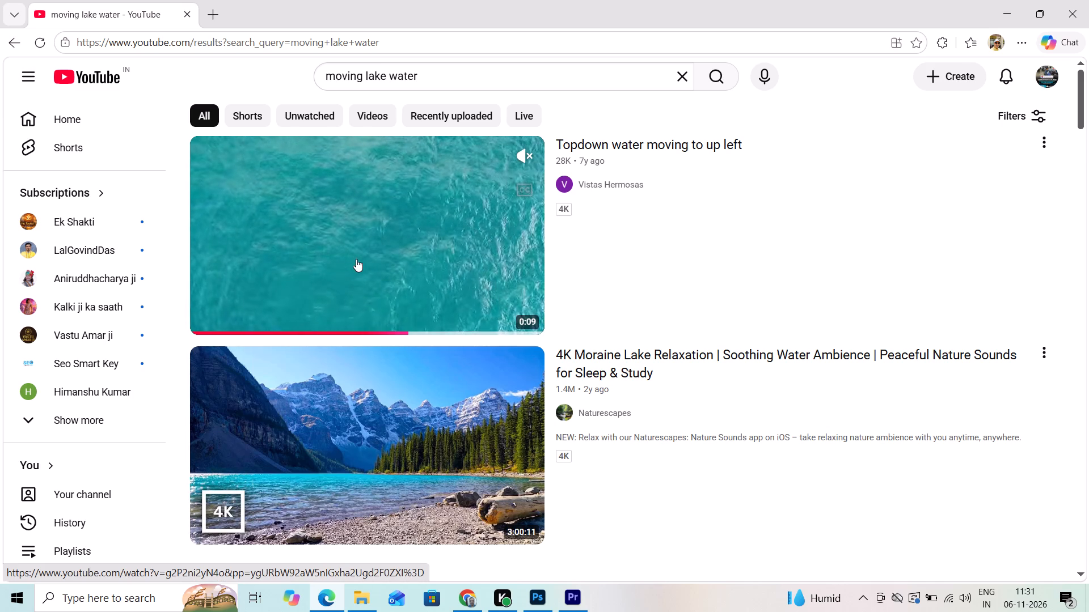
Examine the further "moving lake water" results for stock footage, loops or green-screen clips of moving water.
scroll(356, 259, "down", 8)
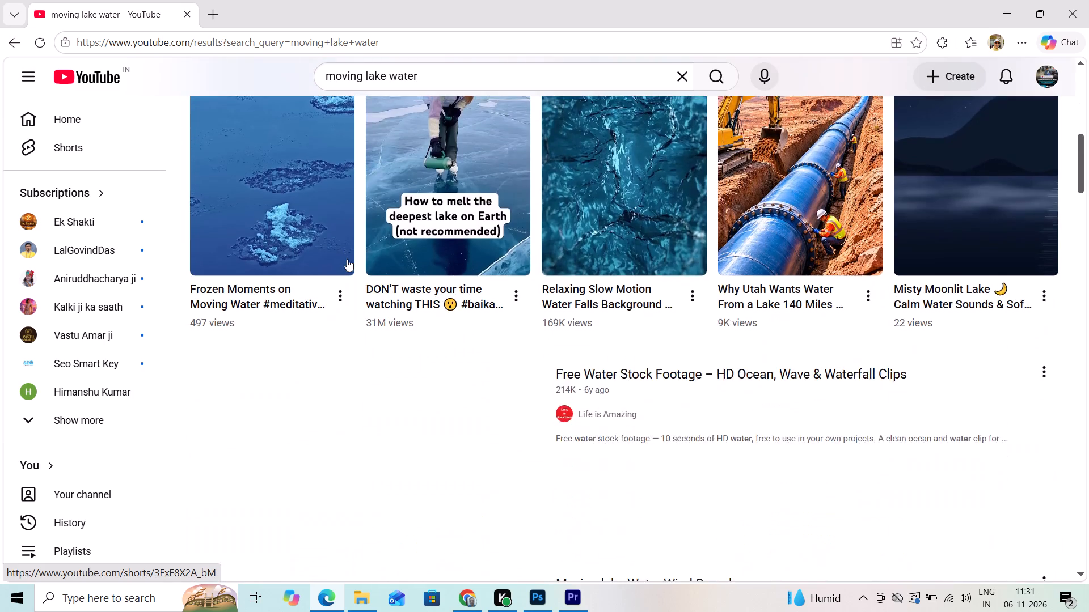
scroll(346, 259, "down", 7)
scroll(344, 269, "up", 4)
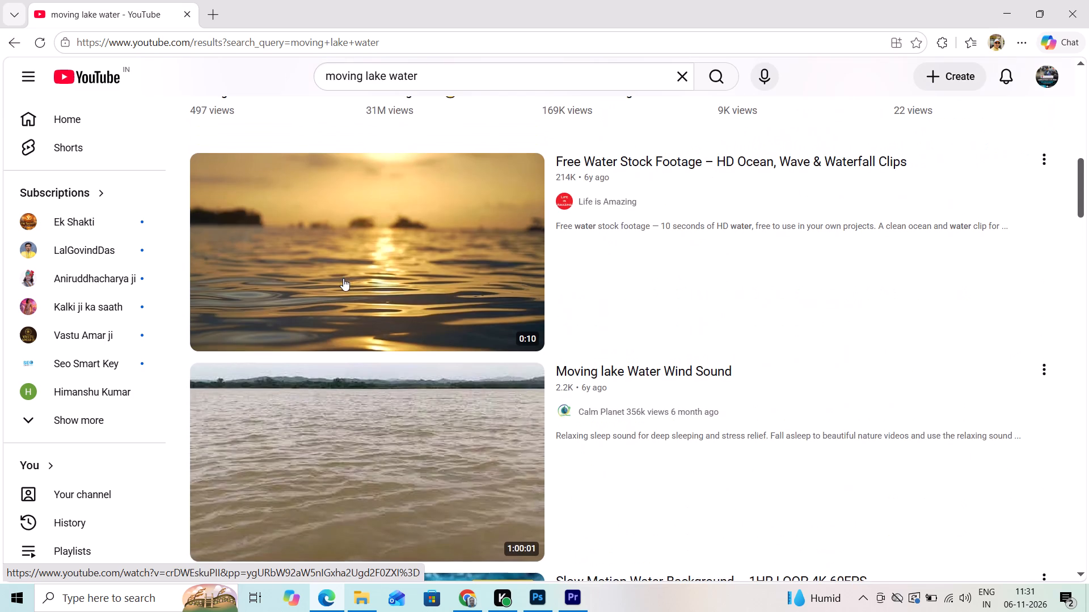
scroll(343, 278, "down", 15)
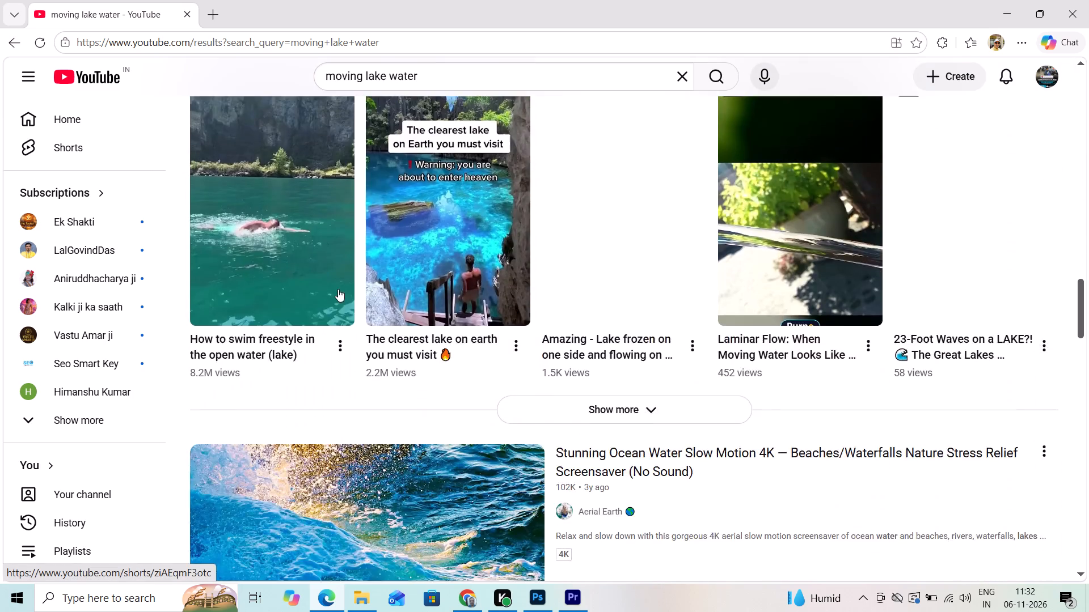
scroll(339, 292, "down", 11)
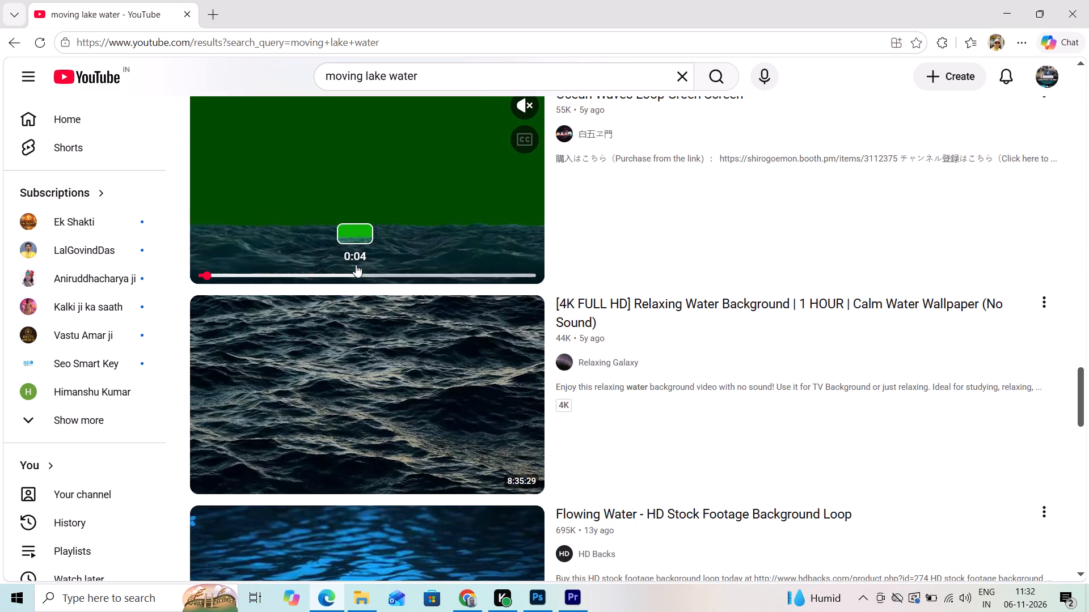
scroll(316, 237, "down", 4)
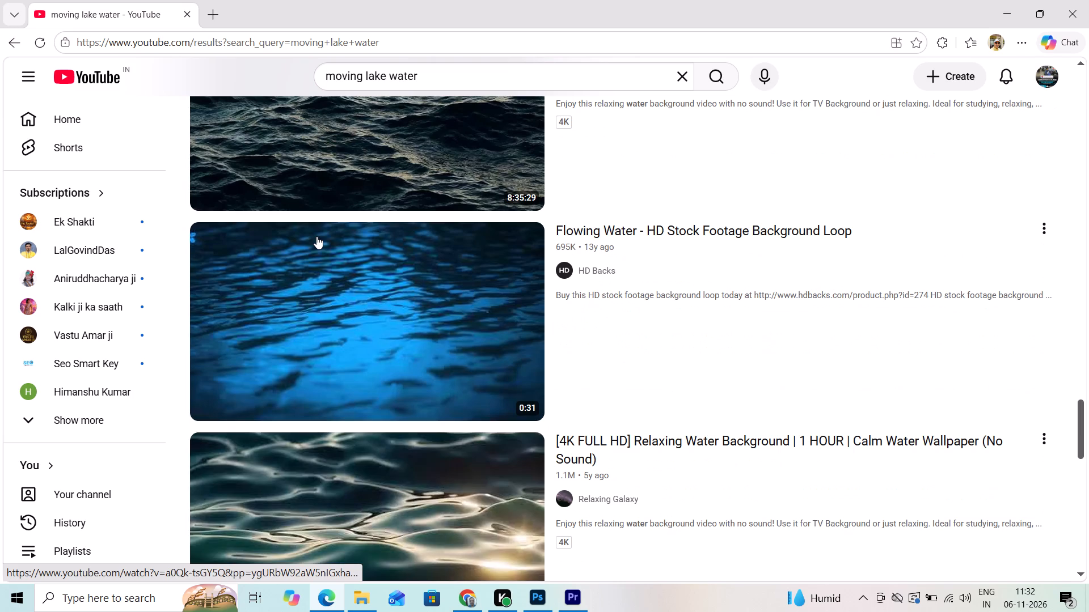
scroll(689, 337, "down", 5)
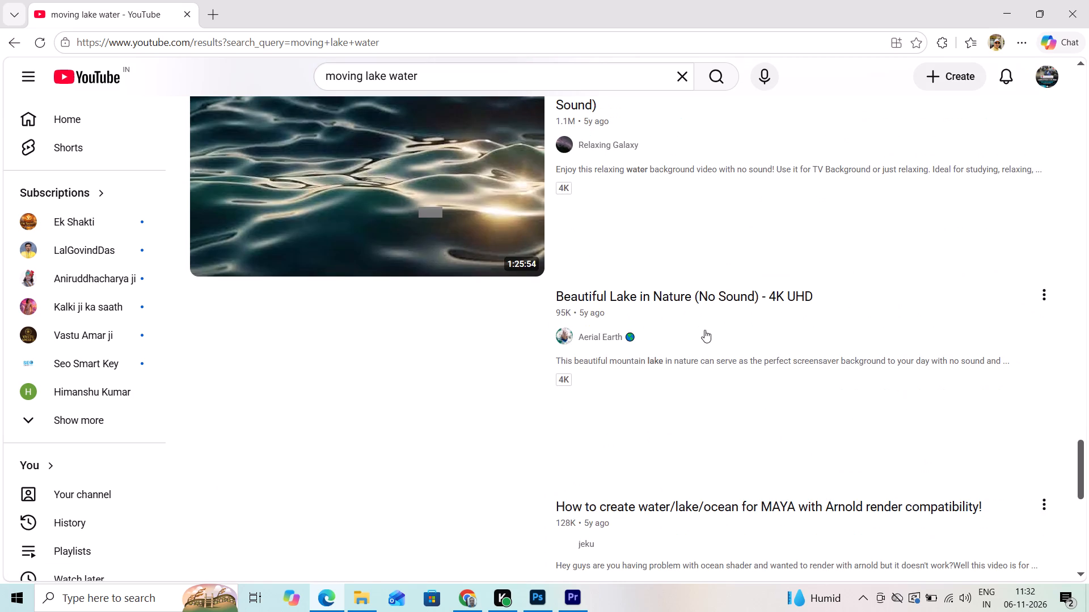
Return to the start of the "moving lake water" results and open the video "Topdown water moving to up left".
left_click_drag(1087, 448, 1041, 118)
left_click(1034, 69)
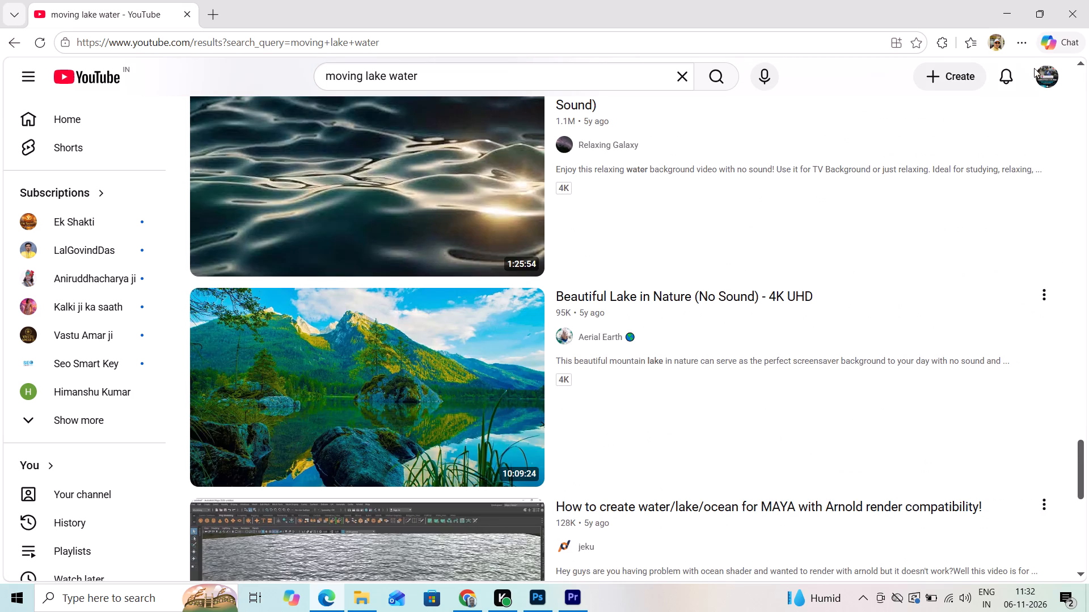
scroll(486, 433, "down", 3)
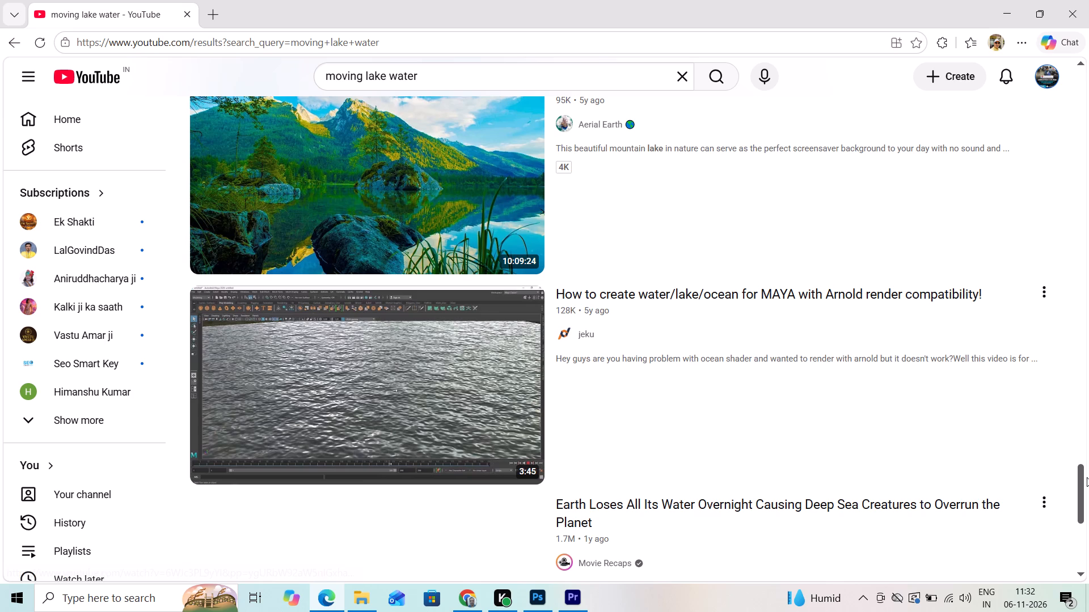
left_click_drag(1080, 487, 1088, 287)
left_click(1088, 482)
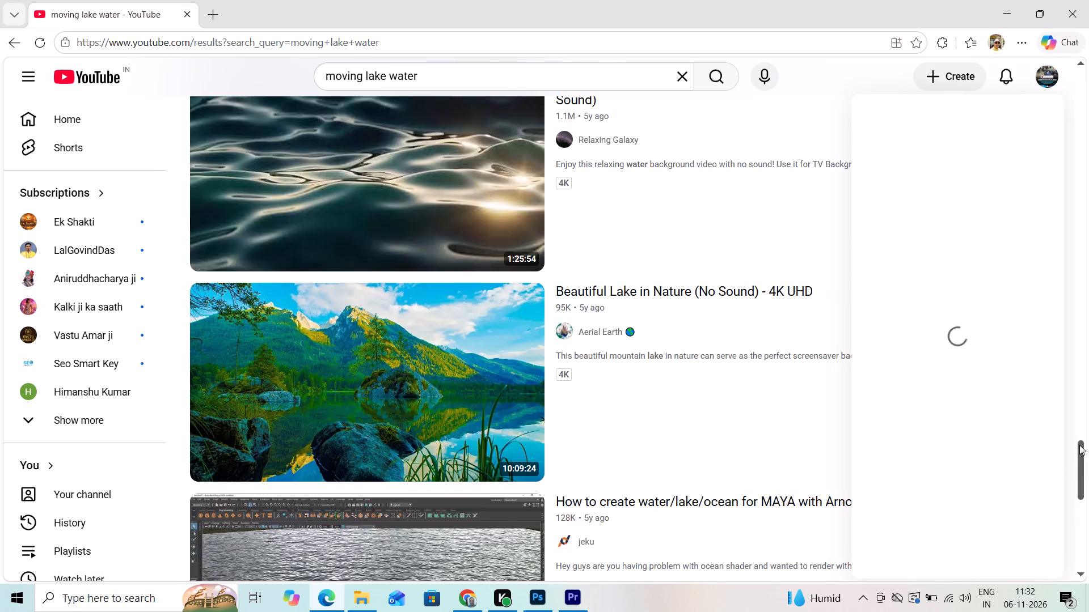
left_click(1077, 444)
left_click_drag(1082, 449, 1085, 165)
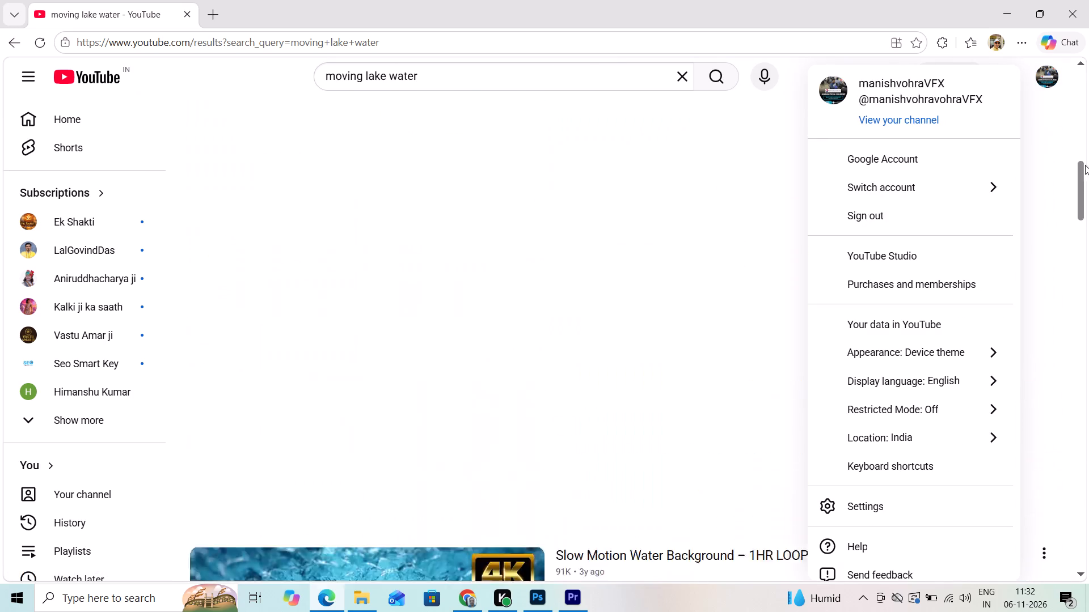
left_click_drag(1085, 165, 1087, 116)
left_click_drag(1087, 116, 1080, 103)
left_click(1088, 119)
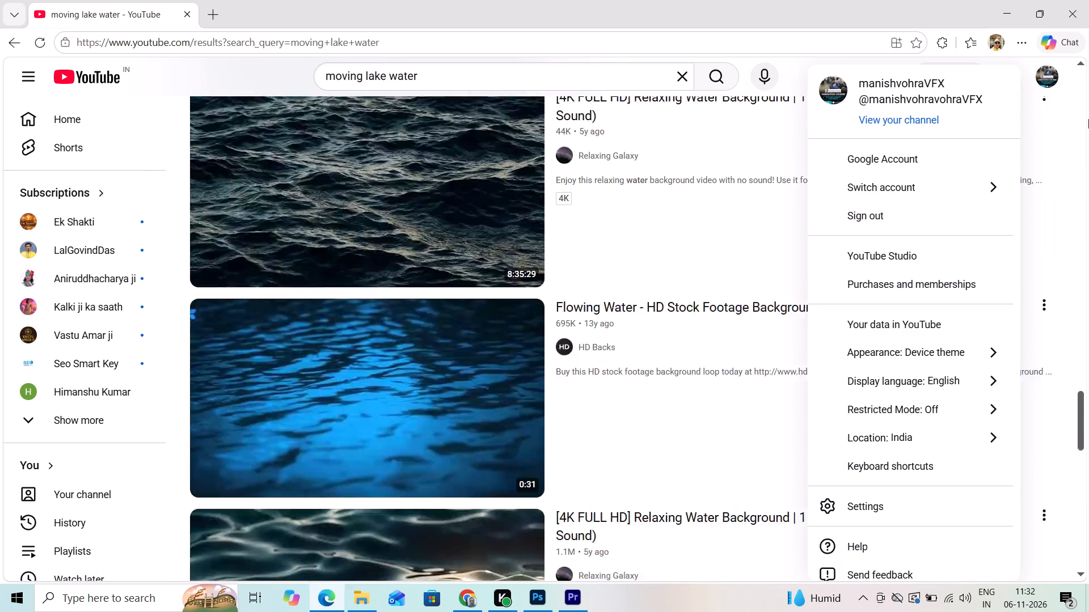
left_click(1088, 144)
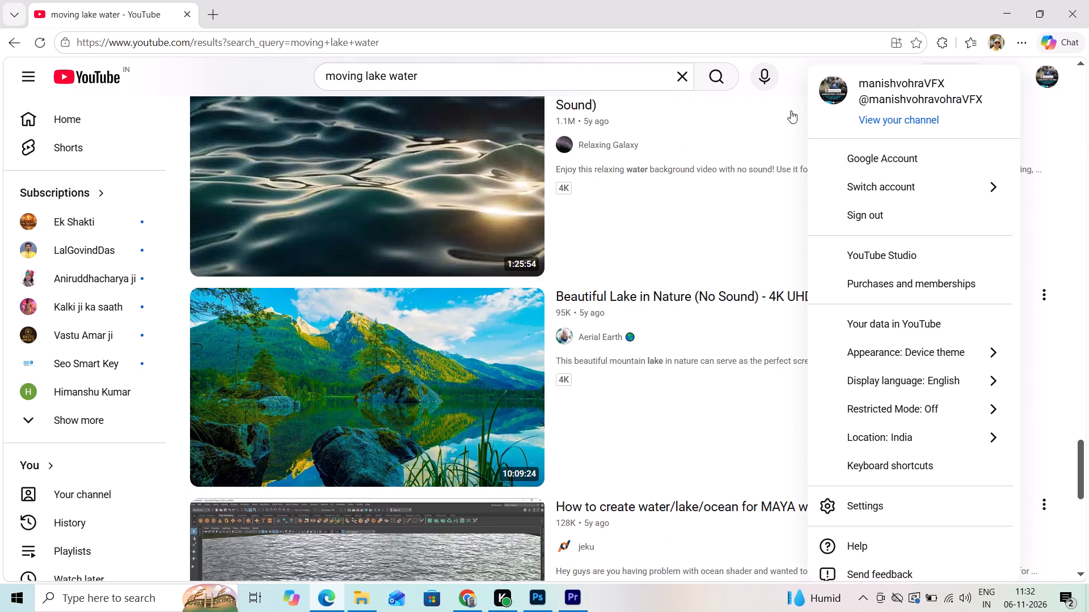
left_click(790, 82)
left_click_drag(1078, 456, 1072, 81)
left_click(301, 300)
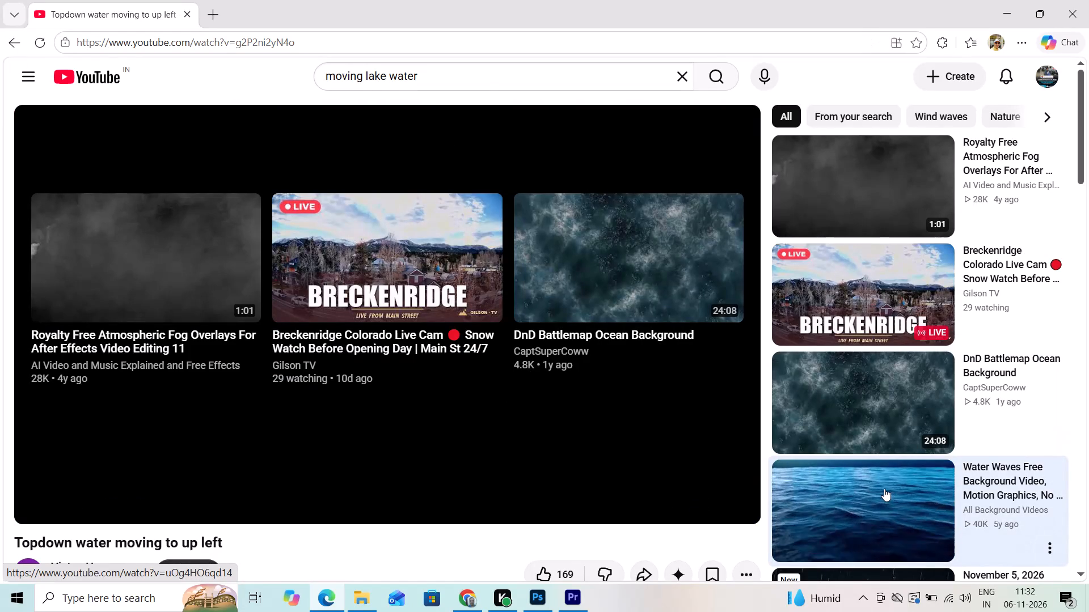
Check the video's page and copy the web address of "Topdown water moving to up left".
scroll(884, 488, "down", 5)
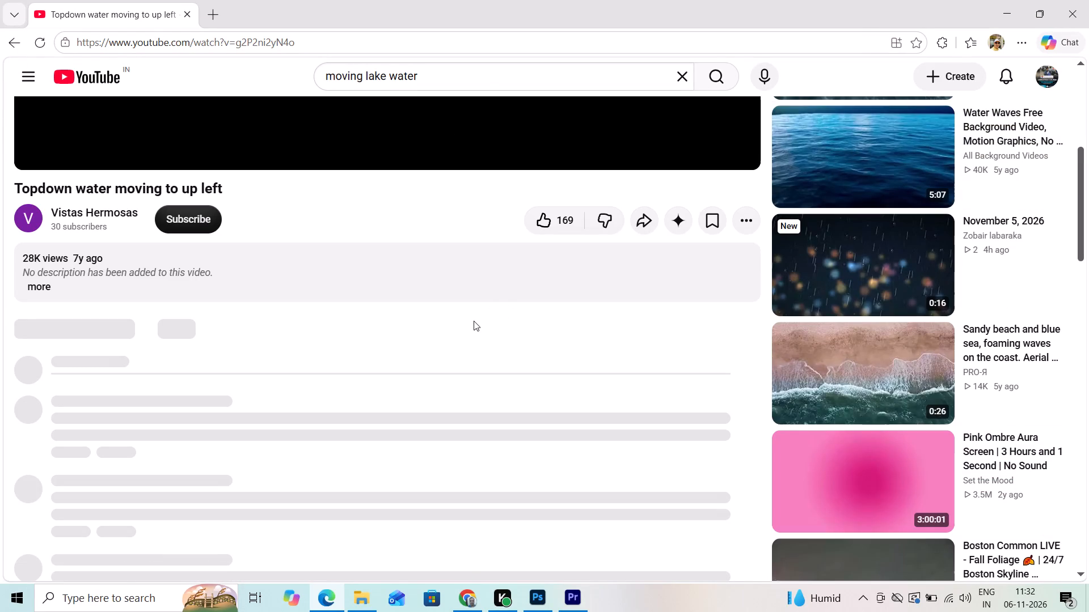
scroll(474, 321, "down", 5)
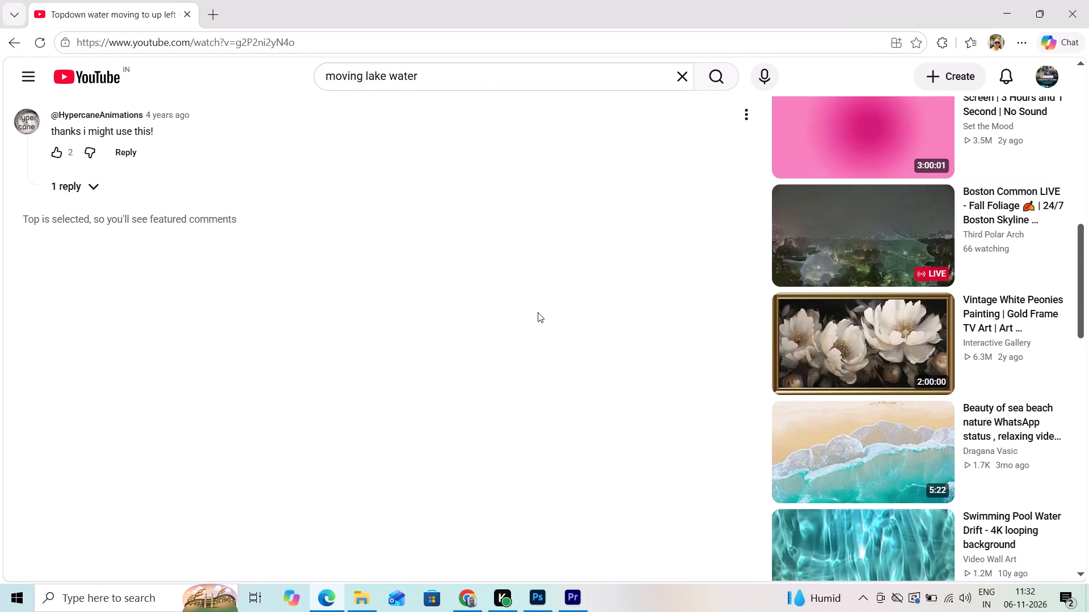
scroll(538, 312, "up", 13)
left_click(682, 40)
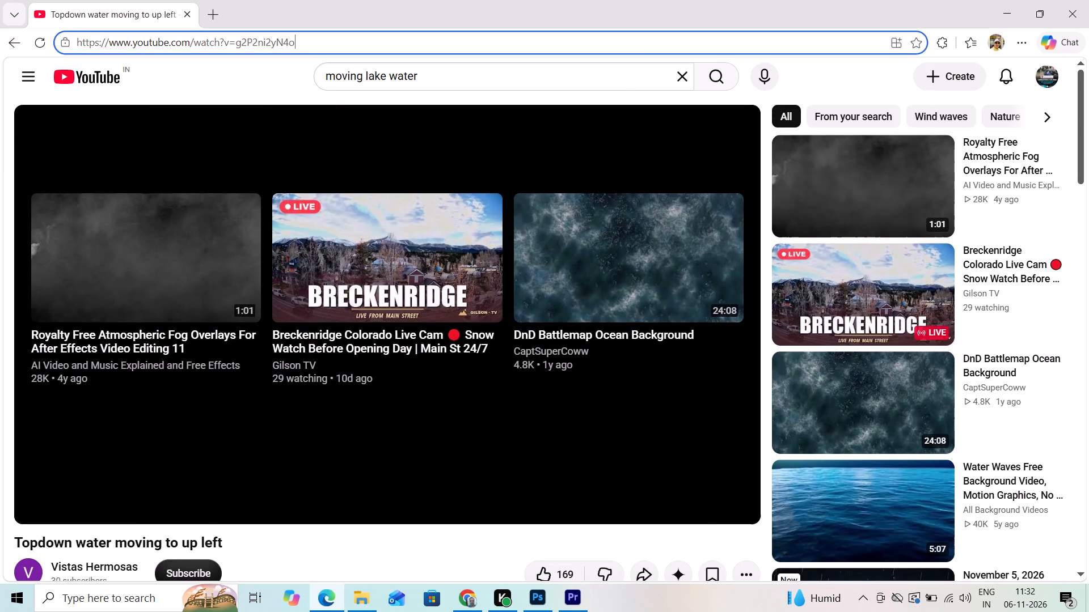
left_click(682, 42)
left_click(682, 42)
key("ctrl+c")
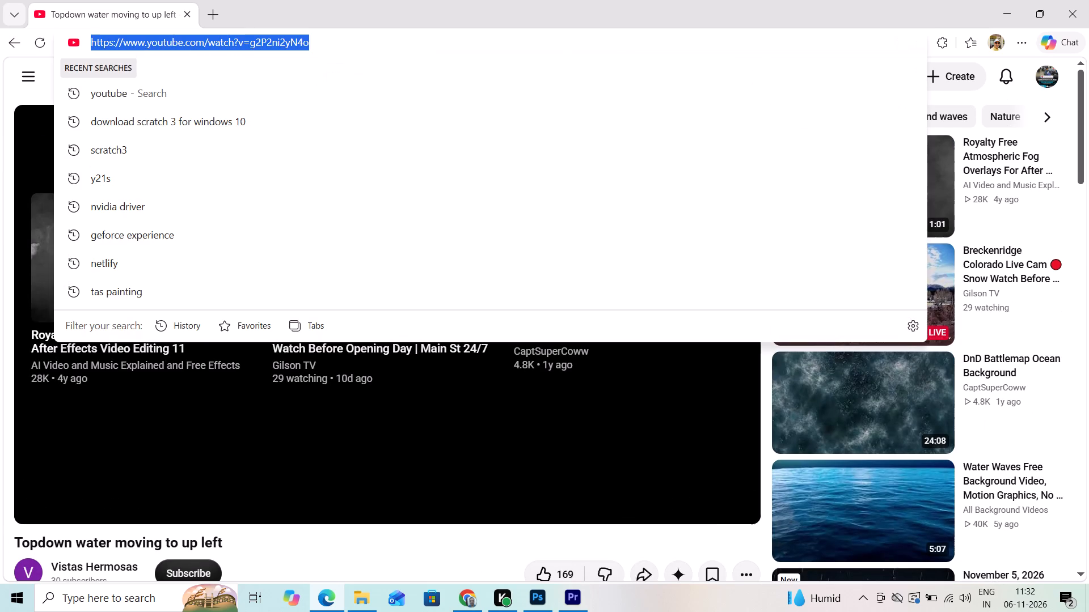
key("ctrl+c")
key("ctrl+c")
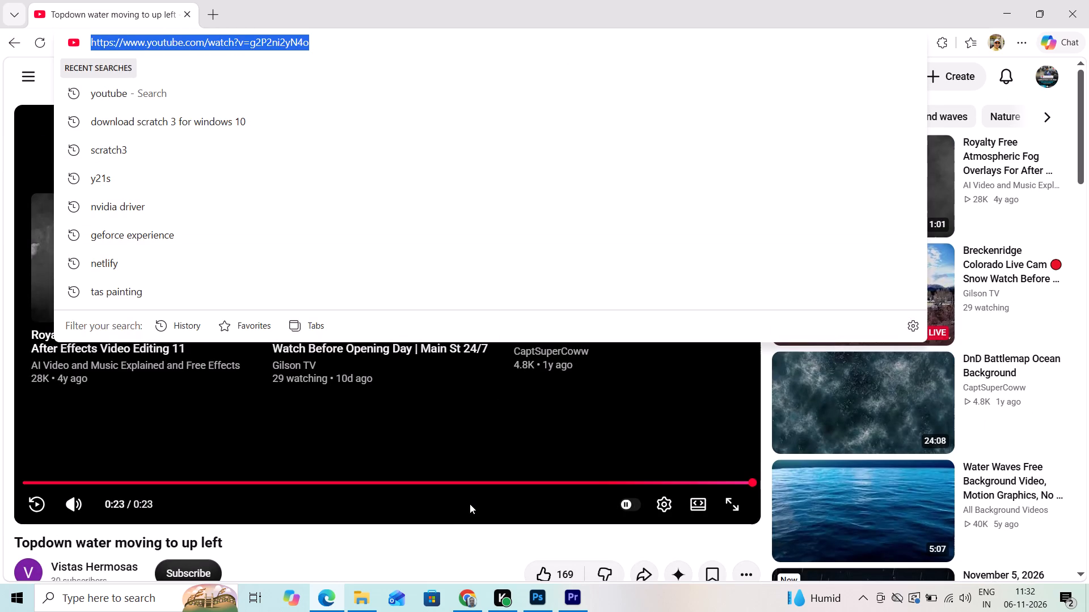
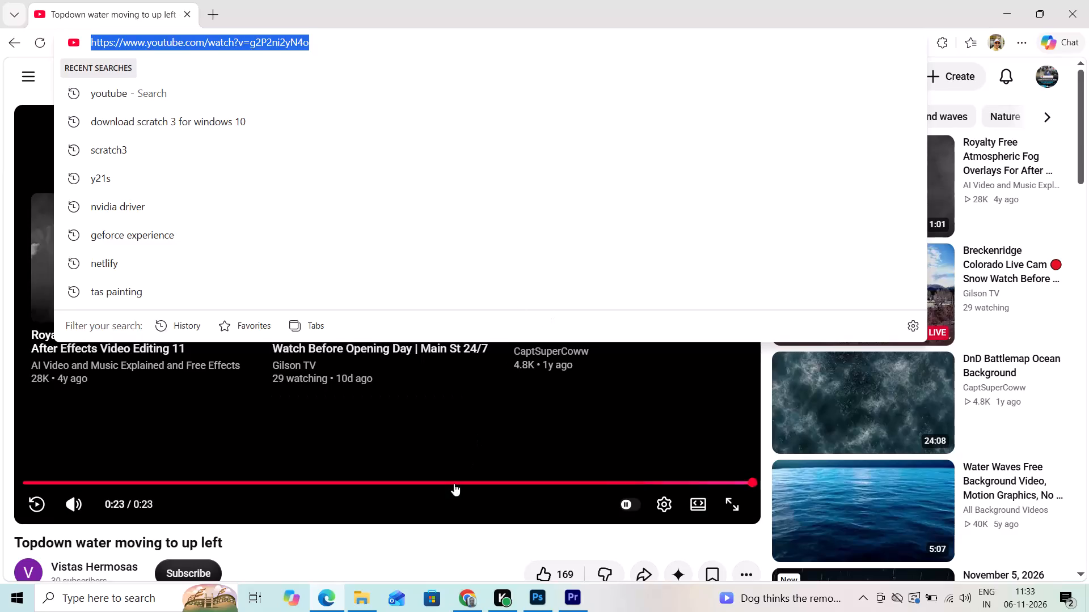
Replay "Topdown water moving to up left" from the start and download it as an MP4 file in 1080p HD quality.
left_click(339, 539)
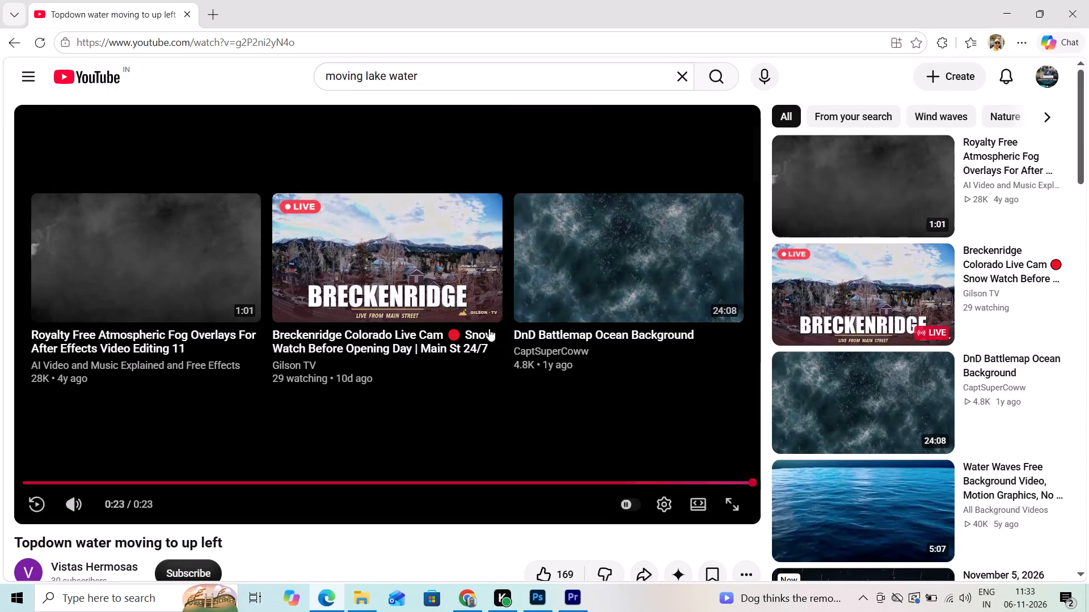
left_click_drag(196, 478, 0, 484)
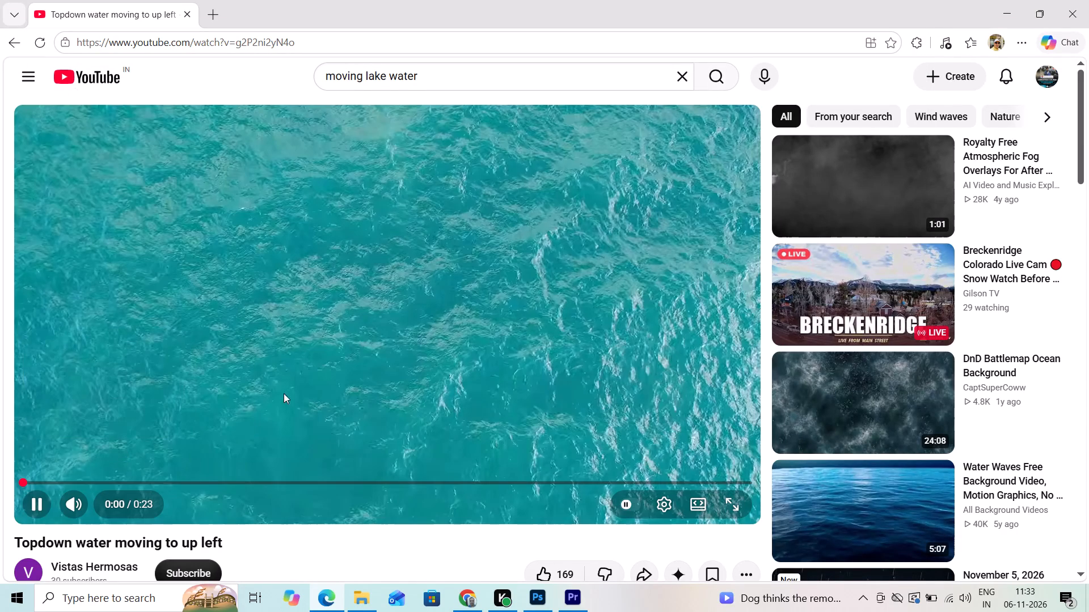
double_click(682, 98)
left_click(681, 108)
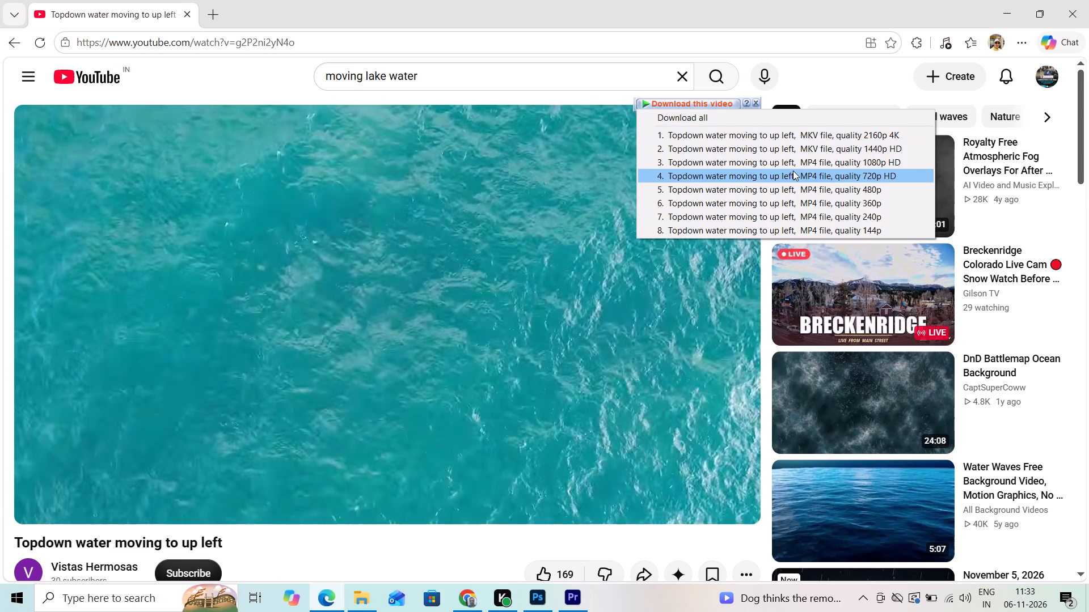
left_click(791, 161)
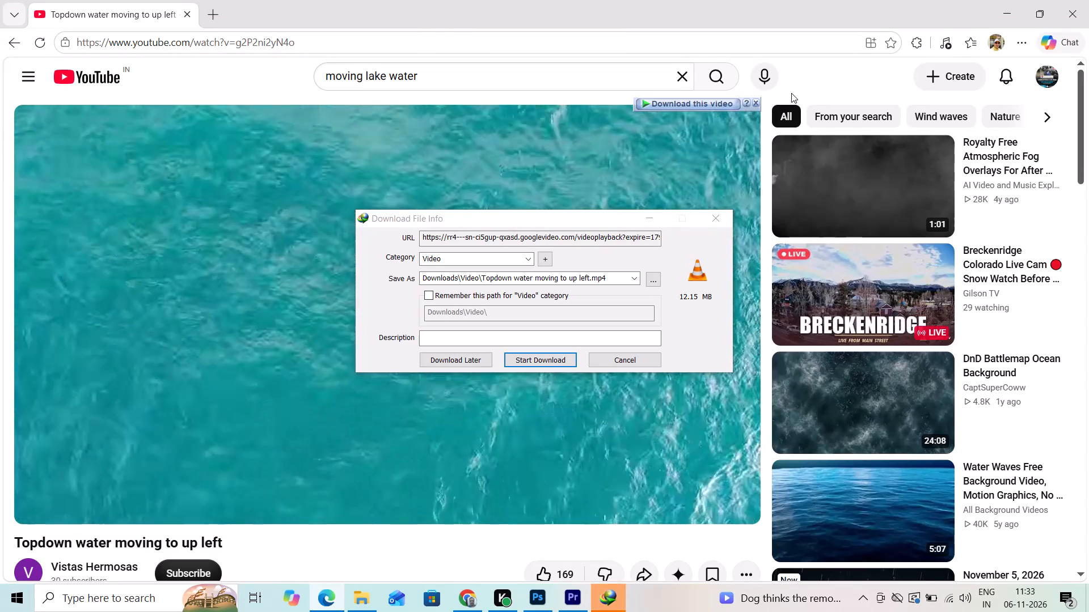
left_click(486, 362)
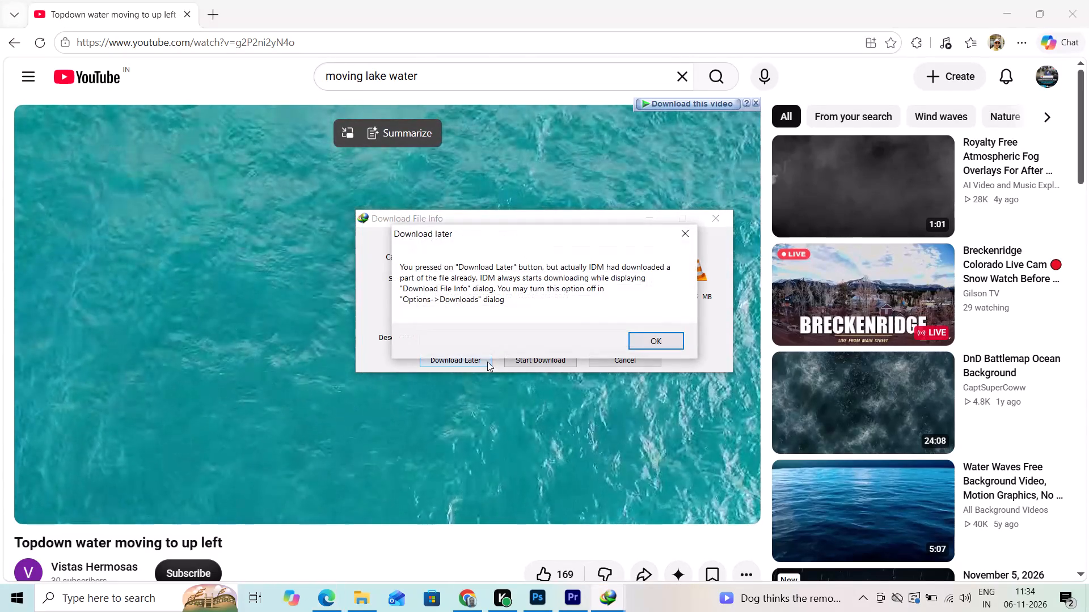
left_click(644, 333)
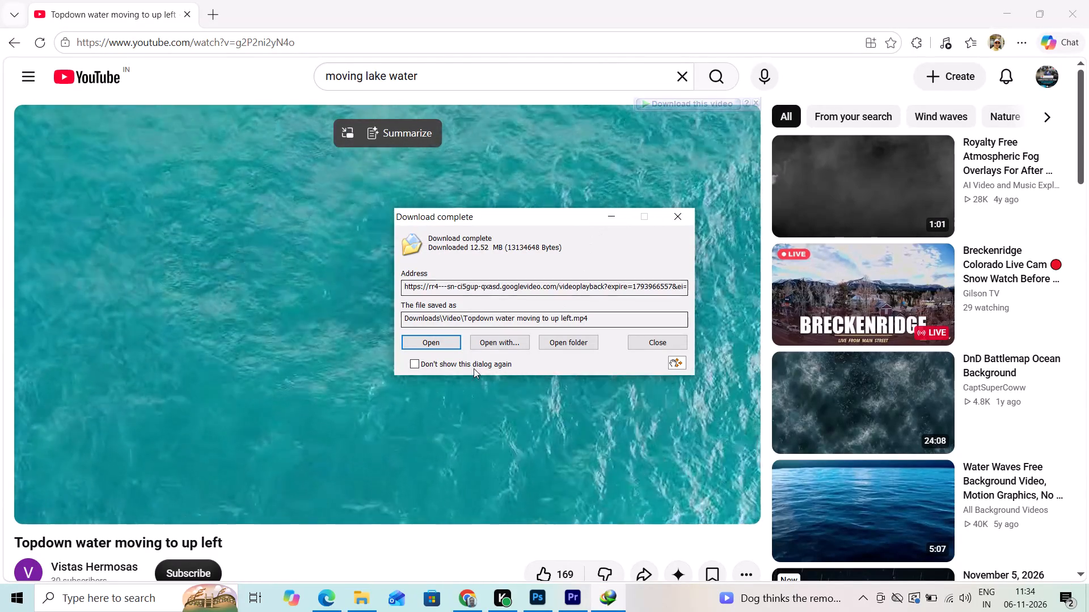
left_click(647, 336)
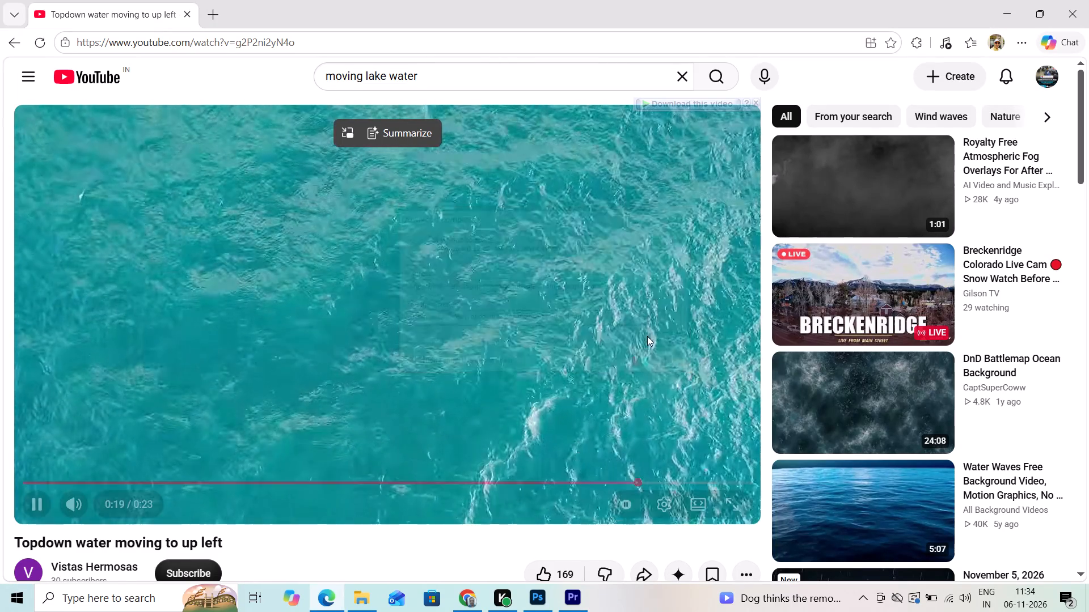
Switch to Premiere Pro and enlarge the timeline area so that more video tracks fit.
left_click(560, 606)
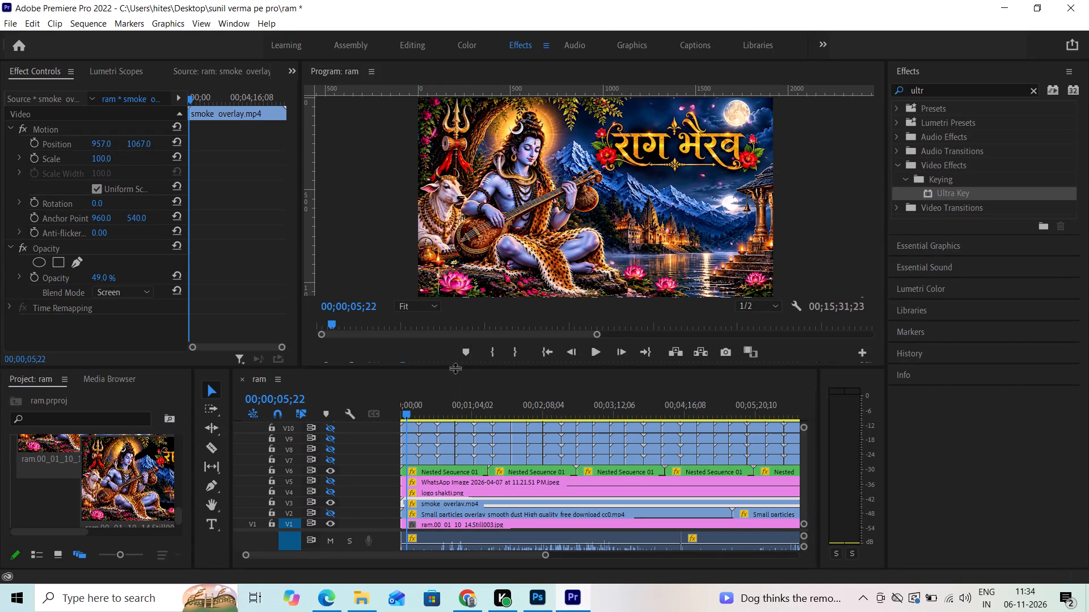
left_click_drag(455, 367, 458, 316)
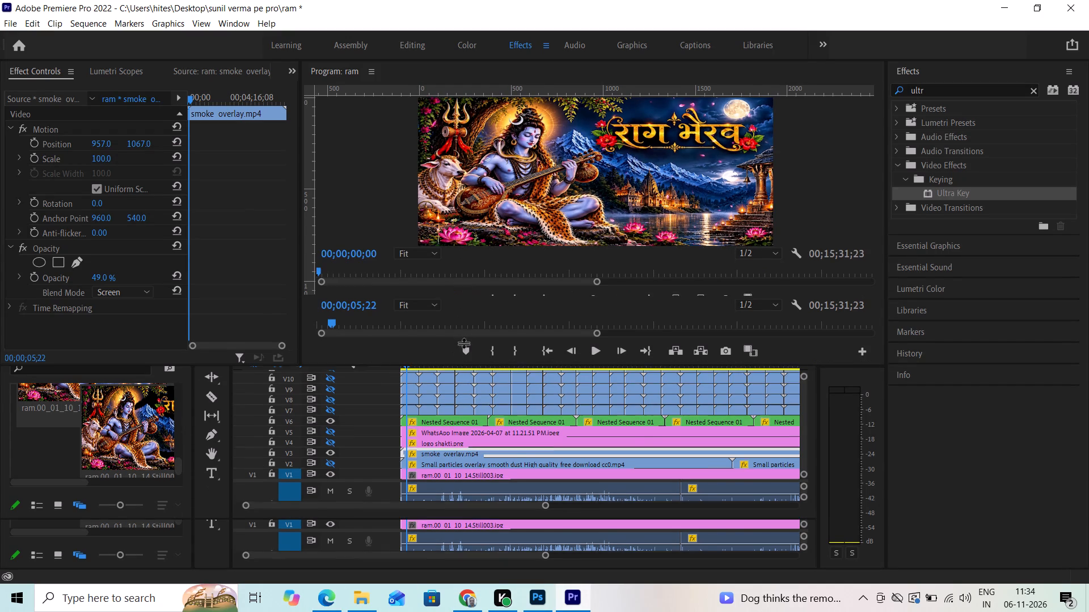
left_click(488, 398)
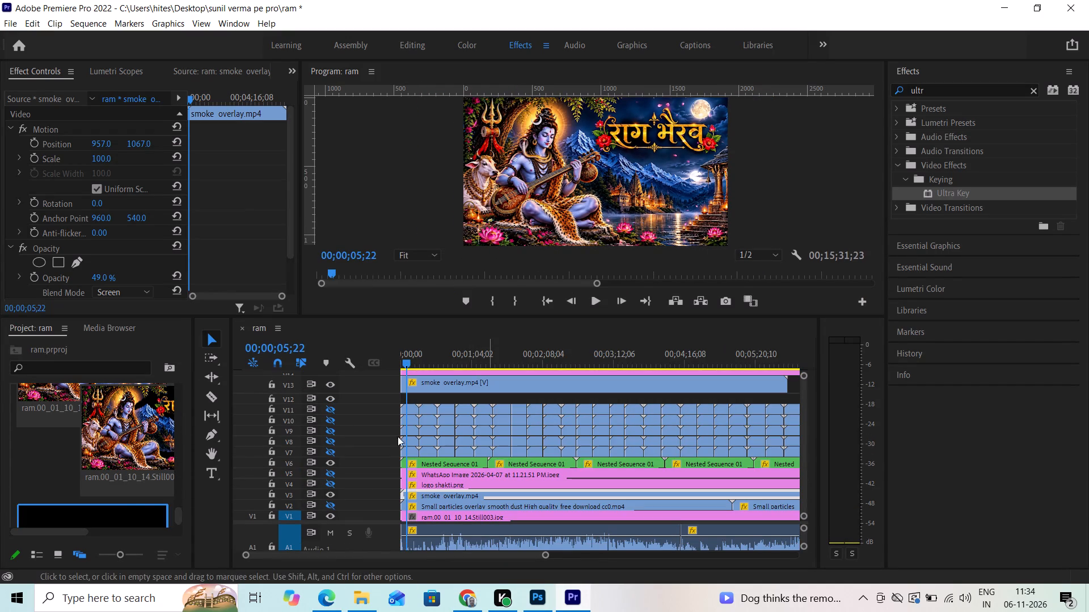
Import the video "Topdown water moving to up left" from the Downloads\Video folder into the project.
scroll(125, 497, "down", 6)
triple_click(147, 528)
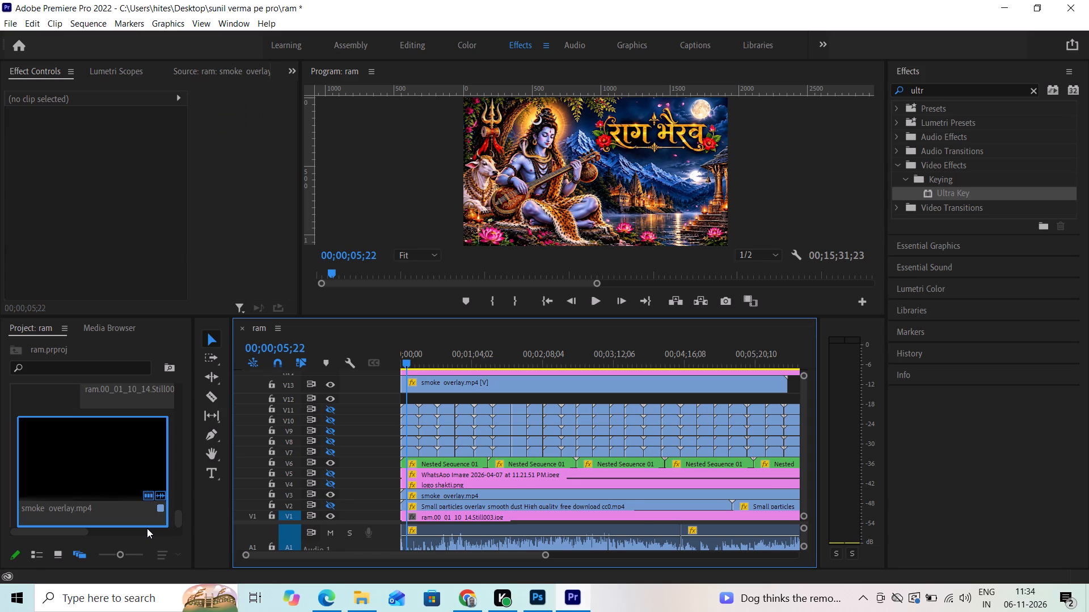
left_click(147, 528)
left_click(147, 528)
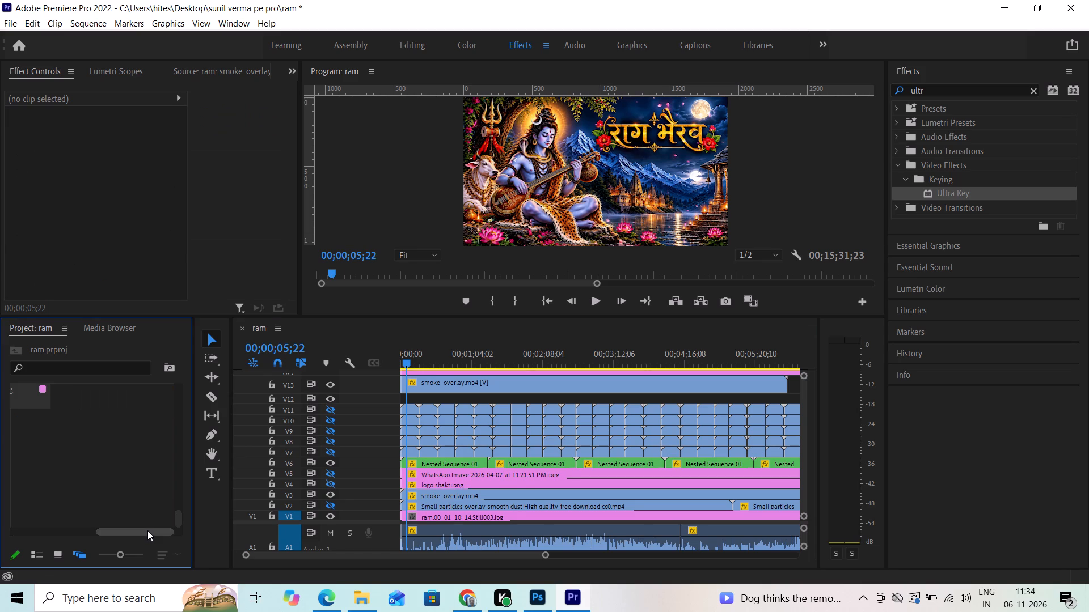
left_click(139, 504)
left_click(138, 504)
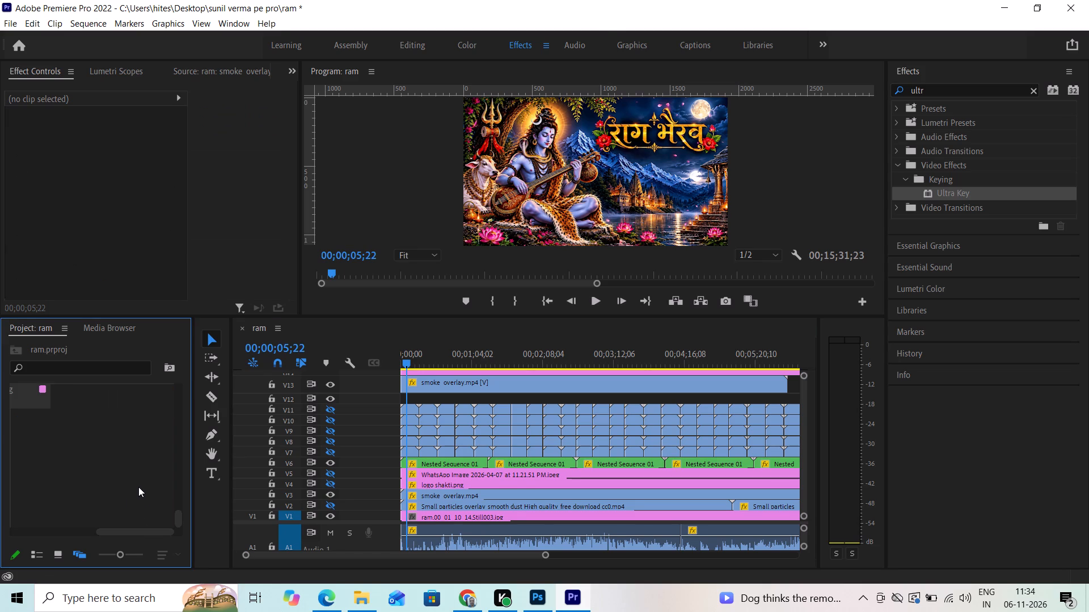
double_click(141, 486)
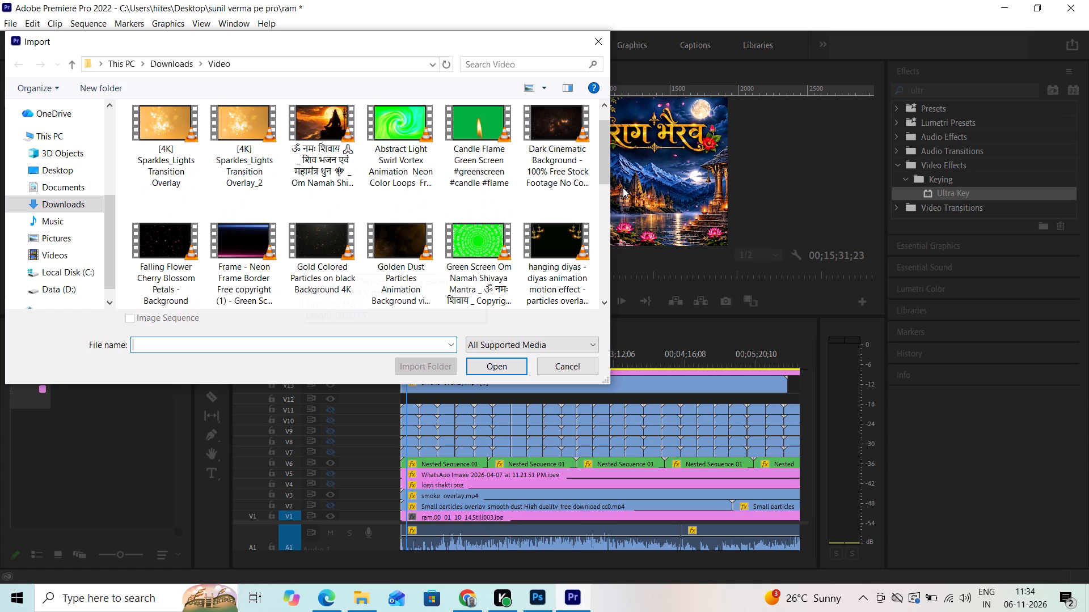
scroll(521, 223, "down", 3)
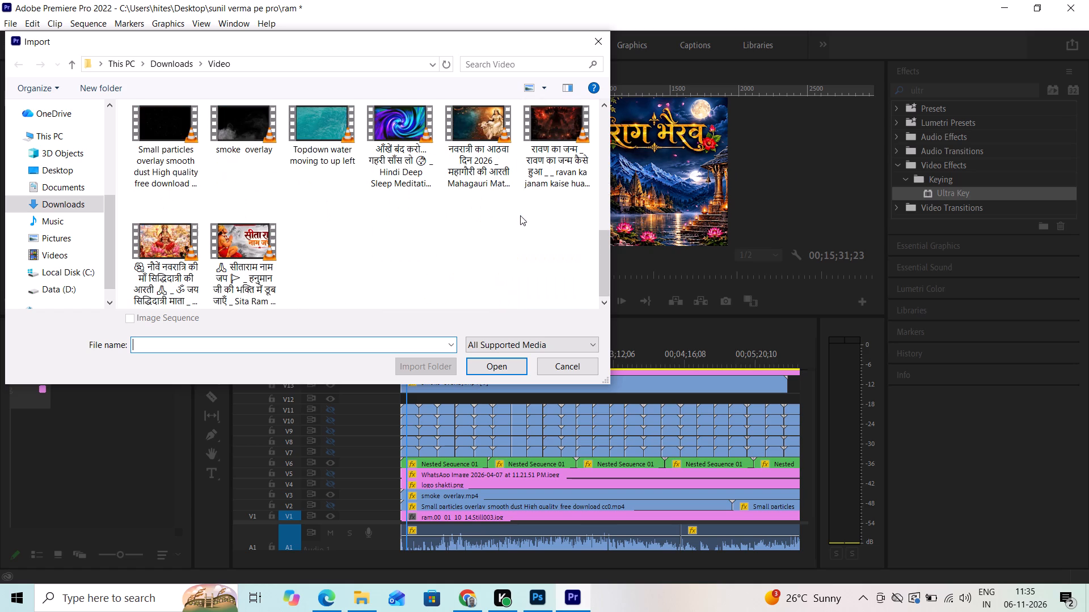
scroll(506, 227, "down", 1)
scroll(505, 230, "up", 7)
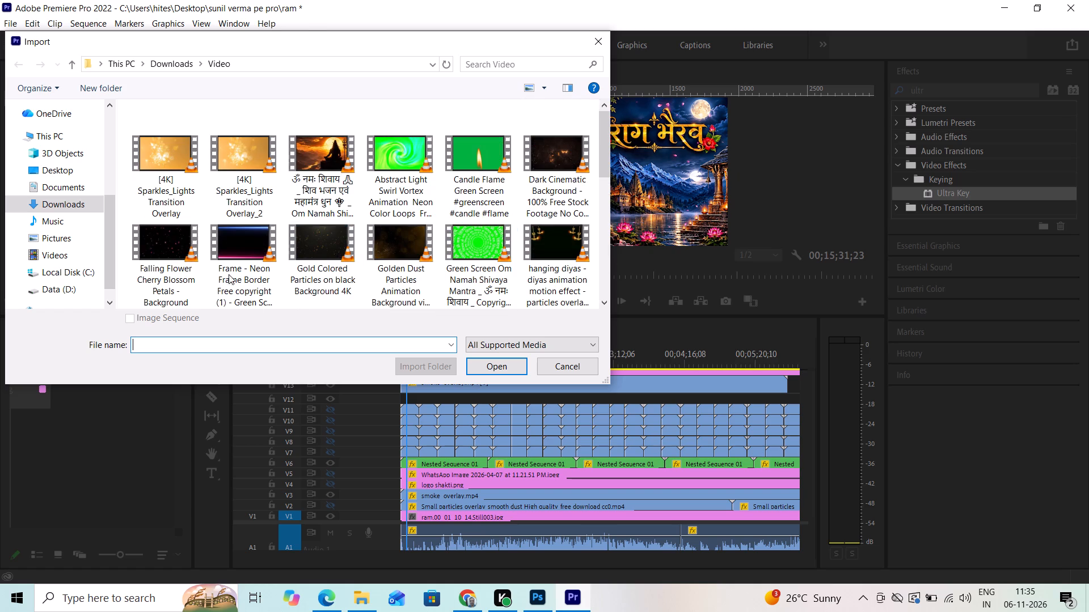
scroll(243, 231, "down", 2)
scroll(373, 241, "down", 3)
left_click_drag(604, 150, 605, 186)
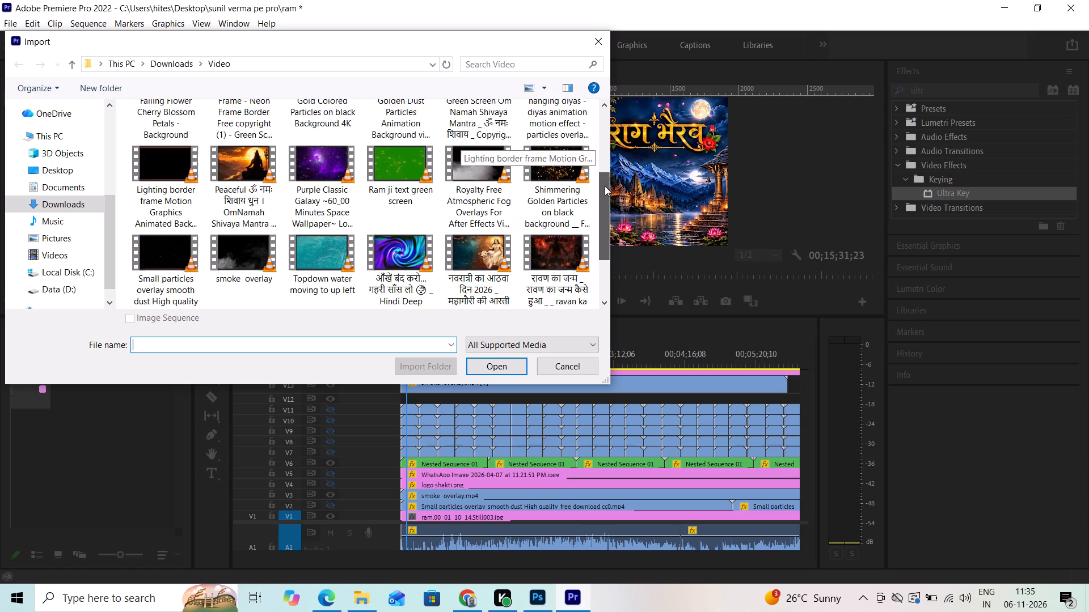
left_click_drag(605, 186, 605, 193)
left_click_drag(605, 194, 600, 239)
left_click(607, 243)
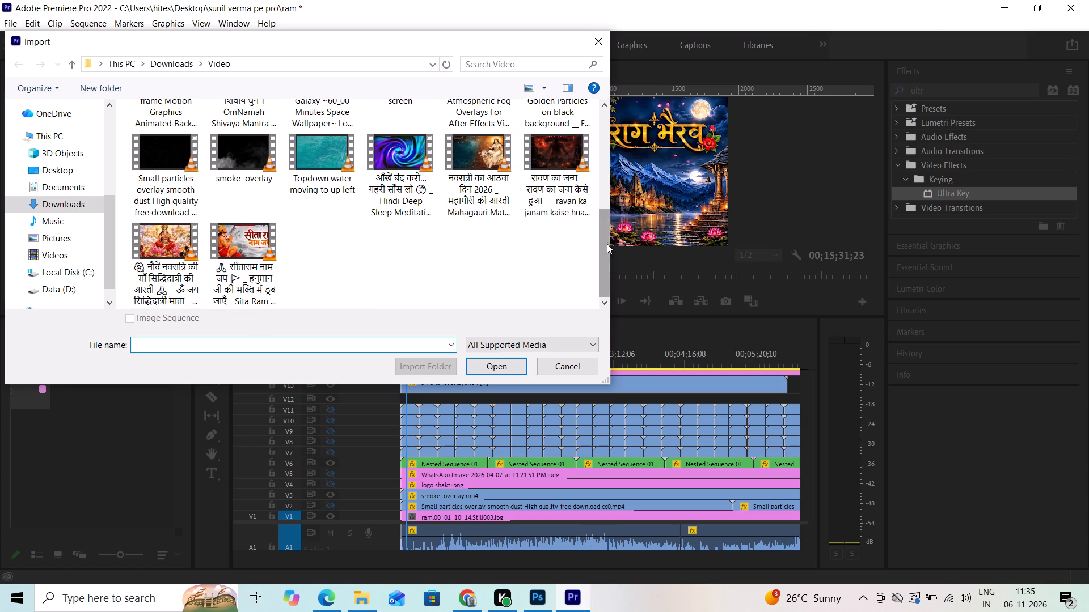
left_click_drag(606, 235, 622, 118)
left_click(622, 118)
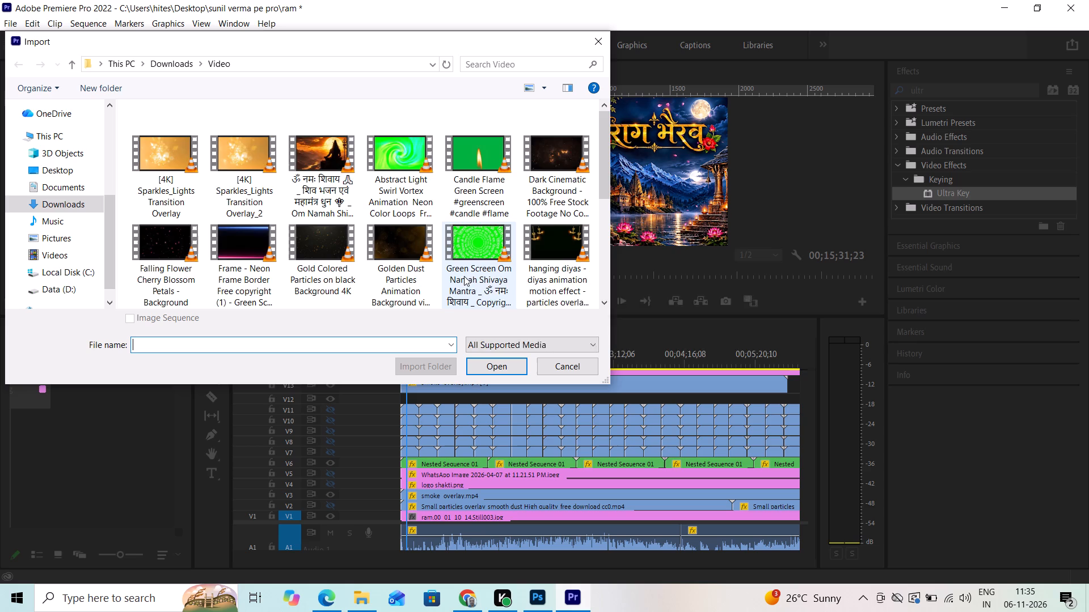
scroll(453, 276, "down", 8)
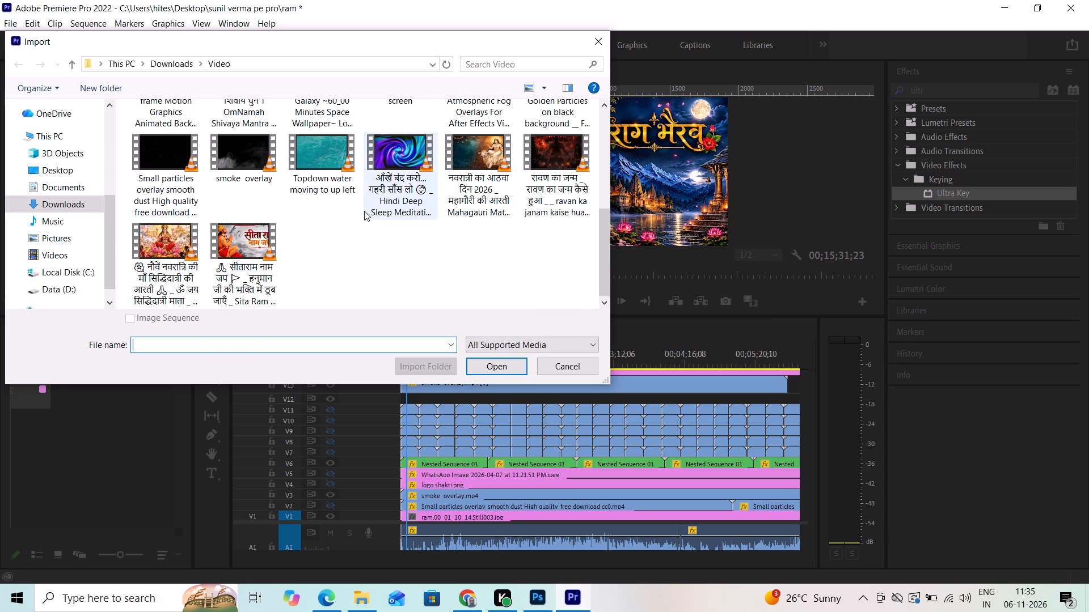
left_click(331, 172)
left_click(480, 382)
left_click(480, 372)
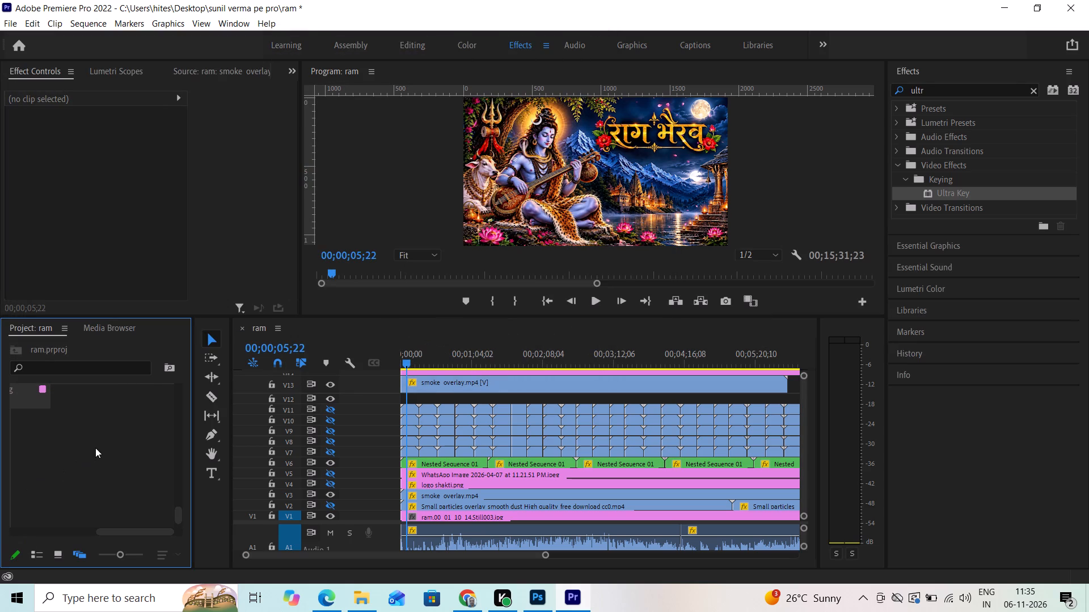
Place the clip "Topdown water moving to up left.mp4" on track V12 at the start of the ram sequence.
scroll(95, 448, "up", 1)
scroll(97, 458, "down", 2)
left_click_drag(121, 527, 62, 523)
left_click_drag(99, 538, 74, 535)
left_click_drag(112, 529, 66, 530)
left_click_drag(39, 530, 0, 529)
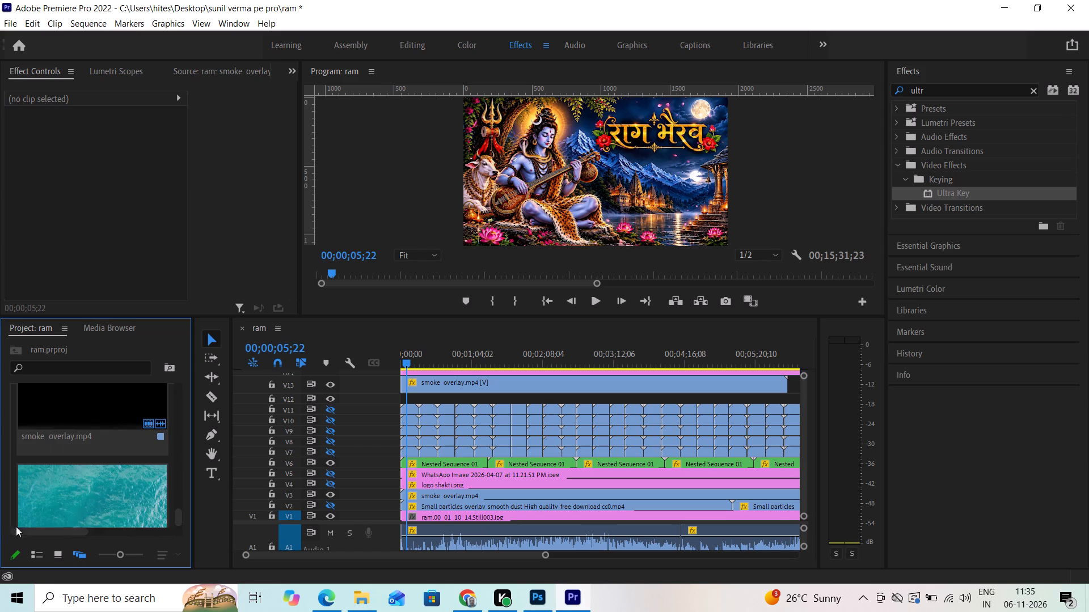
scroll(90, 503, "down", 4)
left_click_drag(95, 481, 393, 397)
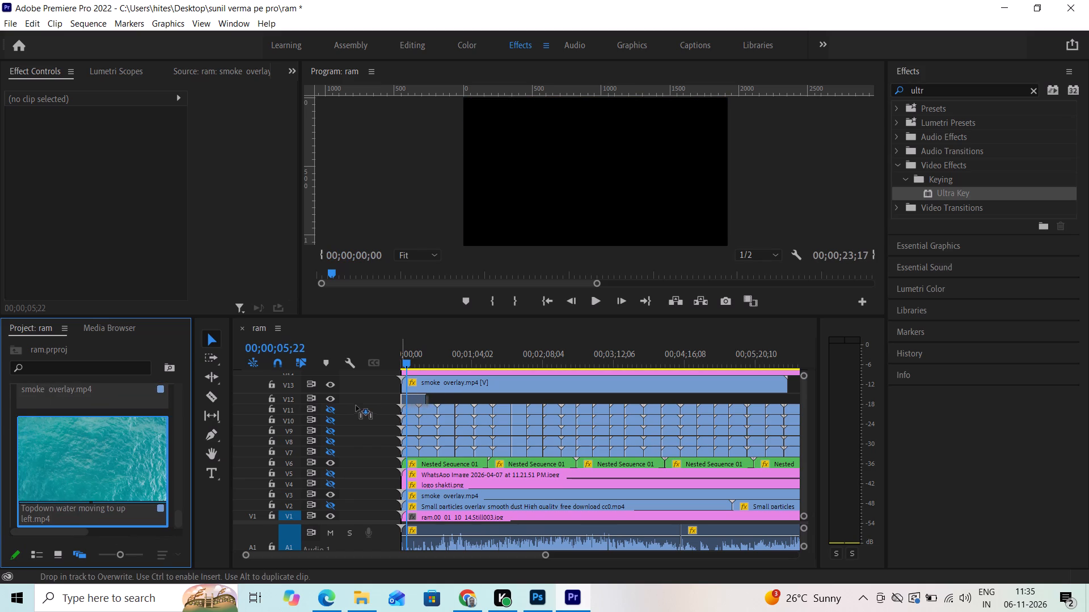
Search the effects for "bas" and apply the Basic 3D effect to the water clip on track V12.
left_click(950, 91)
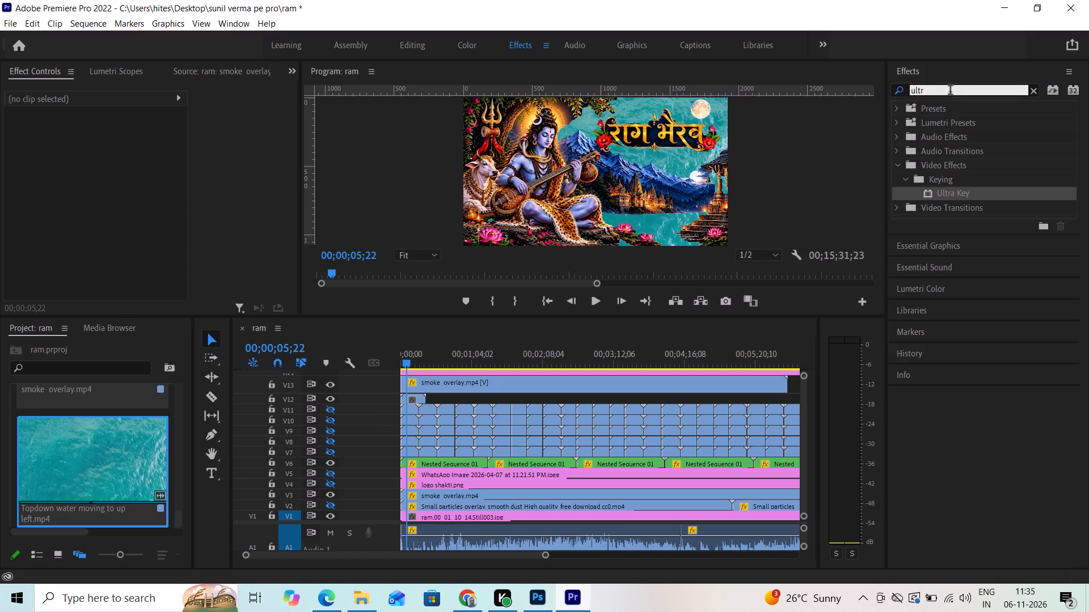
left_click_drag(947, 90, 752, 93)
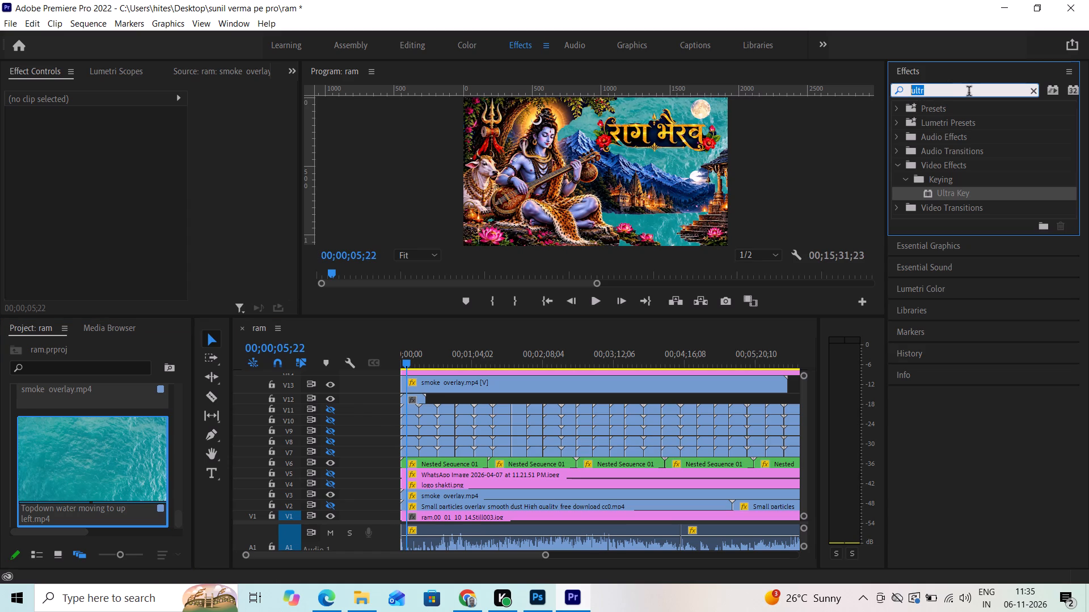
type("bai")
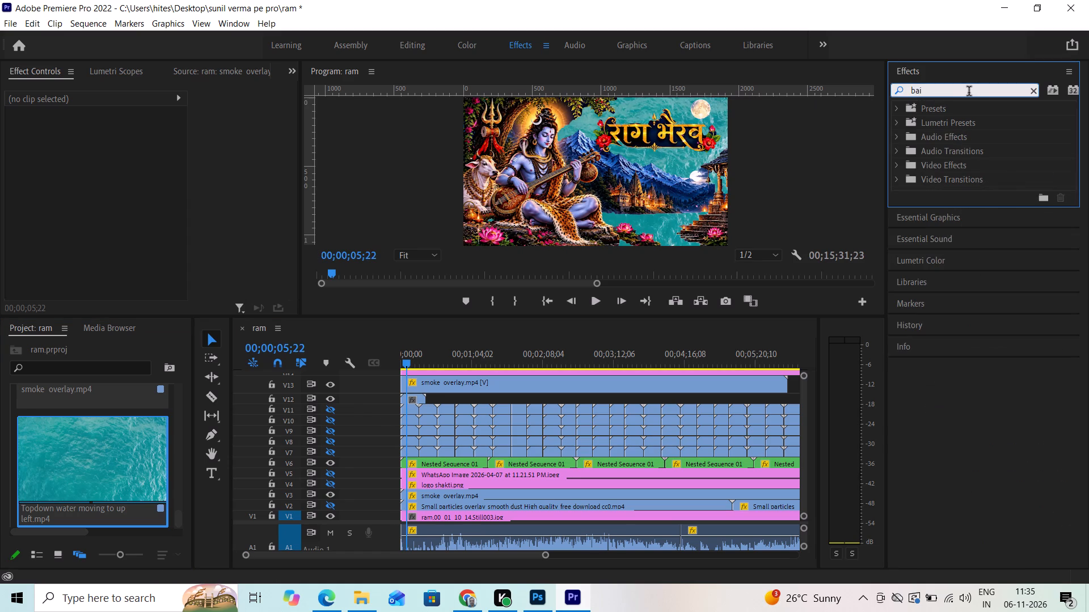
key("BackSpace")
key("s")
type("iic")
key("BackSpace")
key("BackSpace")
key("BackSpace")
key("c")
key("BackSpace")
left_click(982, 218)
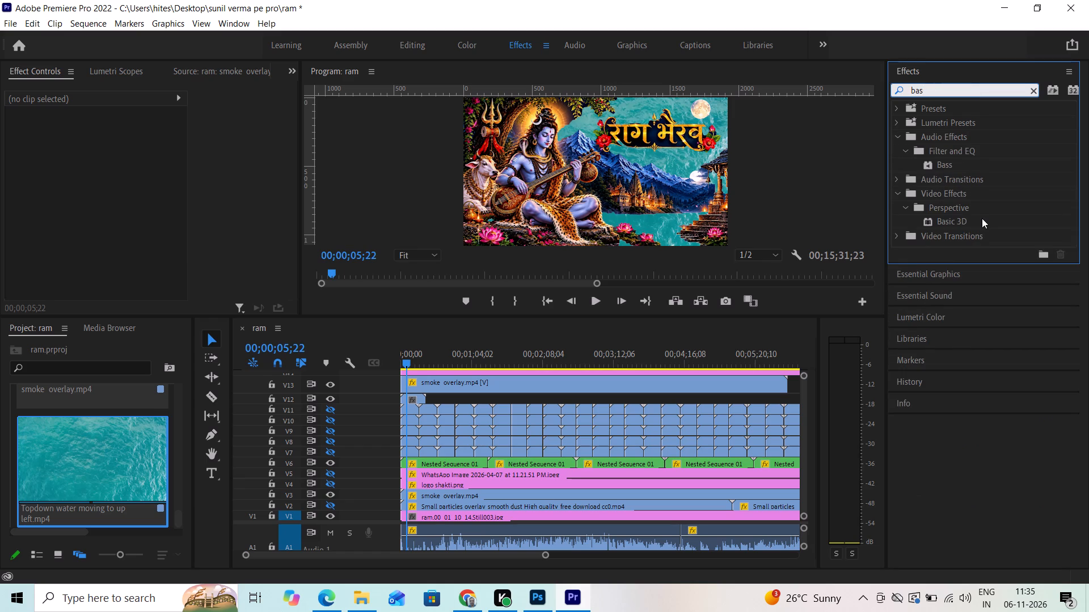
left_click_drag(980, 218, 693, 316)
left_click_drag(682, 322, 443, 378)
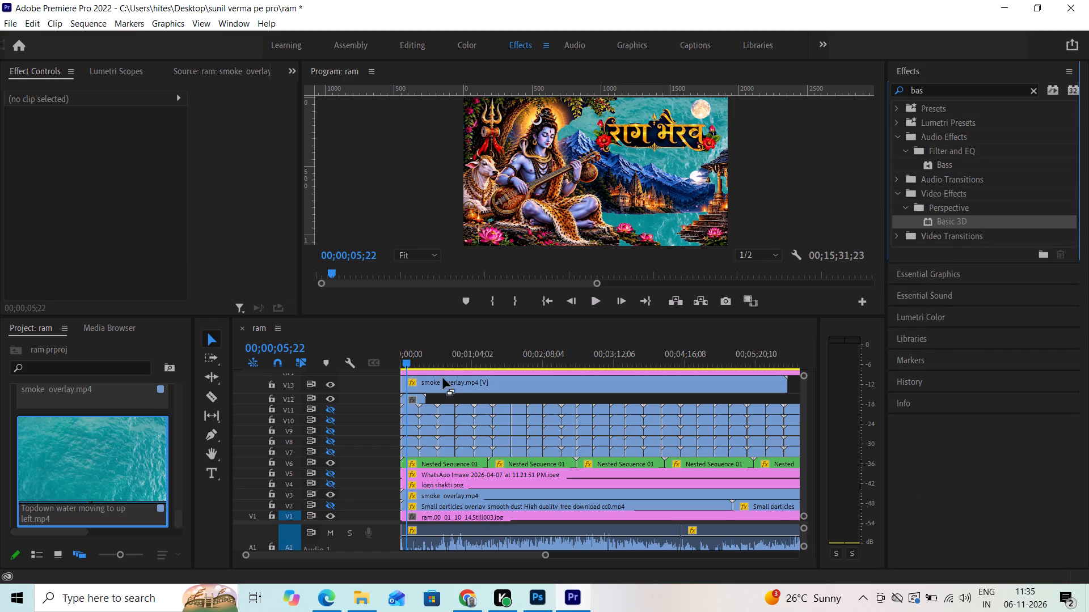
left_click_drag(443, 378, 414, 392)
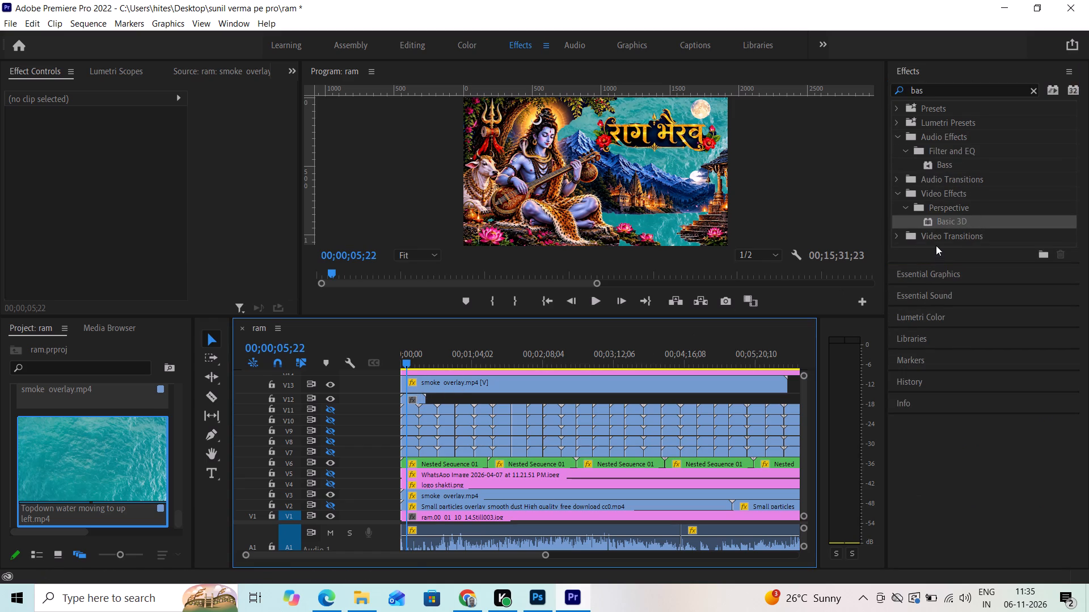
left_click_drag(982, 214, 965, 223)
left_click(985, 224)
left_click_drag(985, 224, 968, 225)
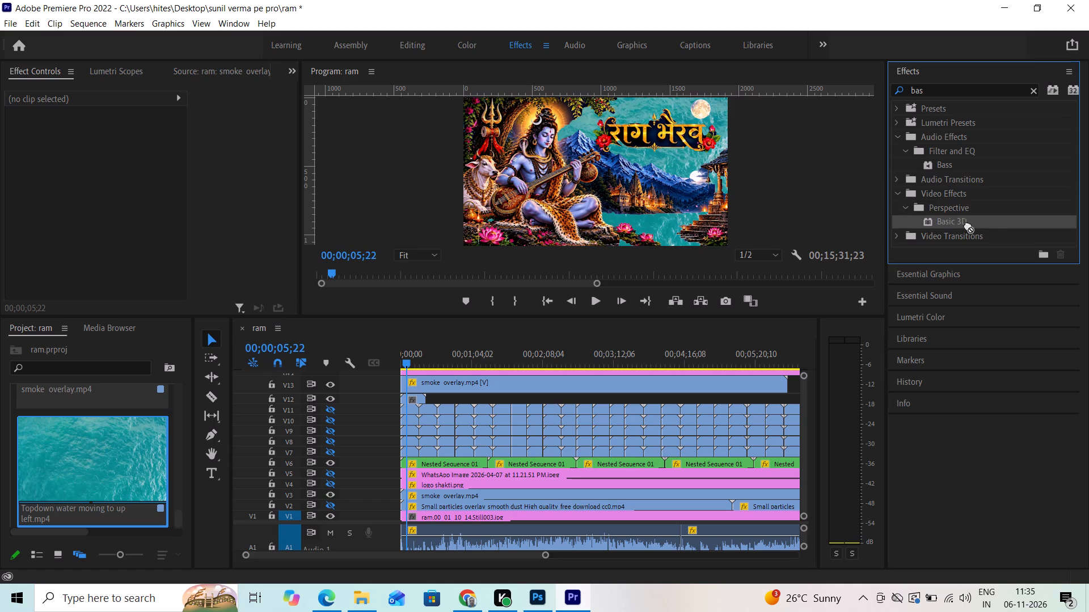
left_click_drag(968, 225, 412, 397)
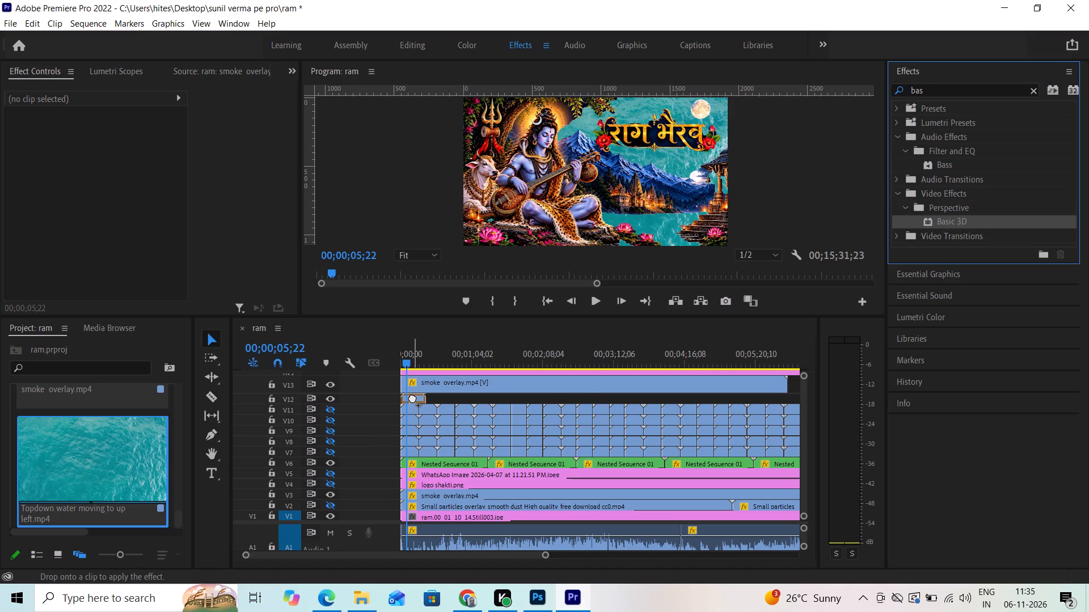
Lay the V12 water clip over the lake using a Basic 3D tilt of -92° and position 1015, 931.
scroll(227, 274, "down", 4)
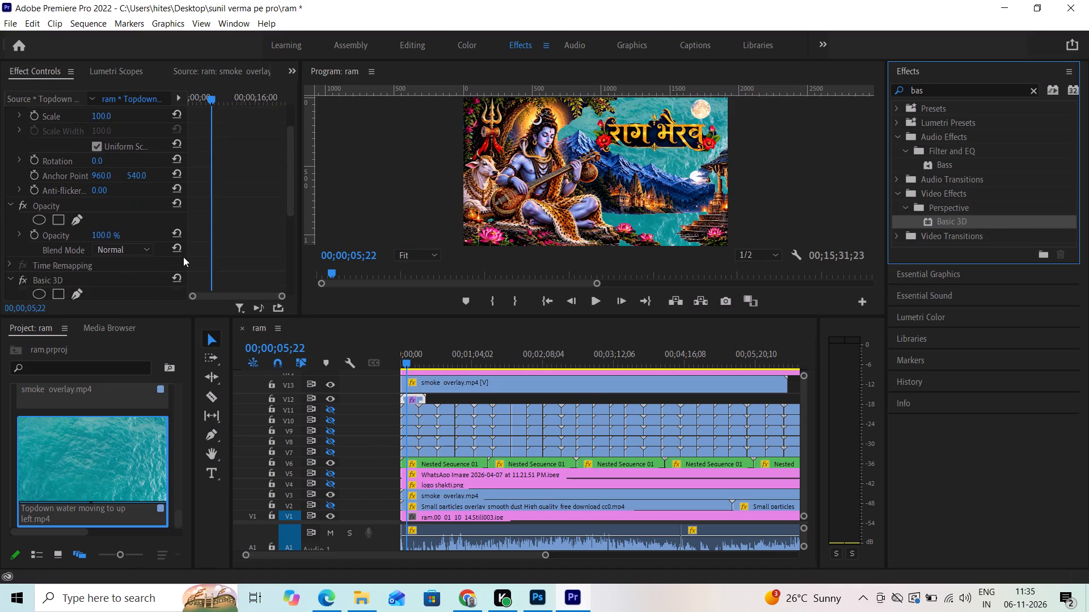
scroll(183, 256, "down", 8)
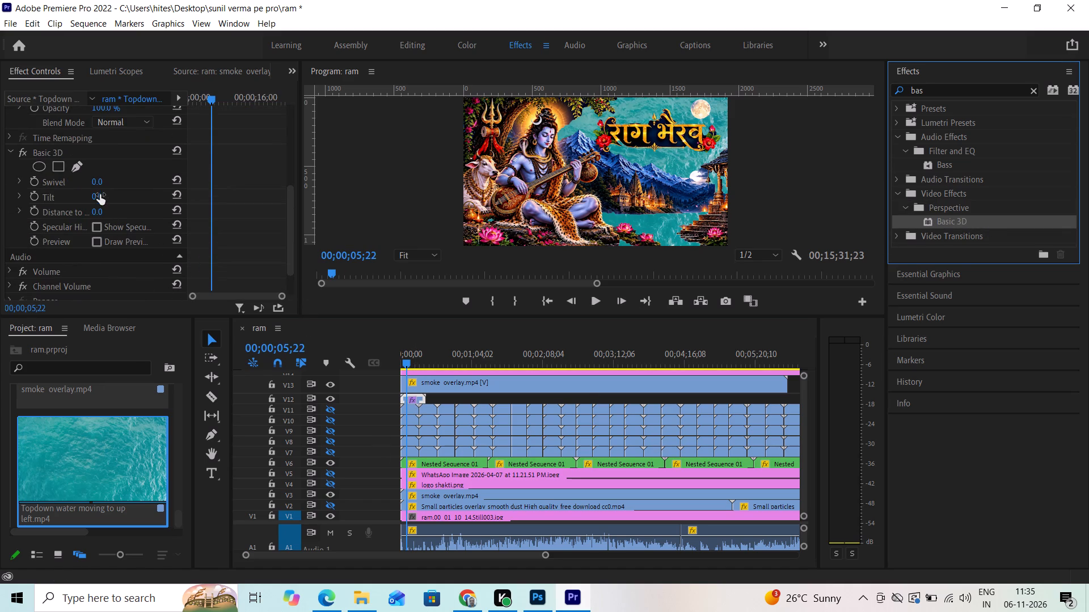
left_click_drag(100, 194, 48, 195)
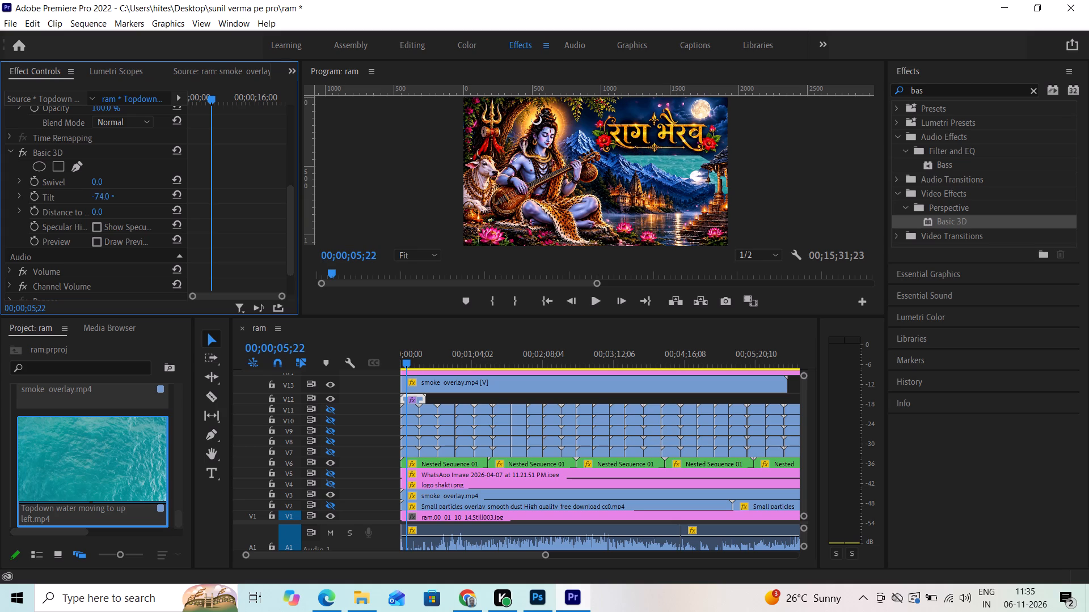
left_click_drag(48, 195, 36, 198)
scroll(148, 218, "up", 3)
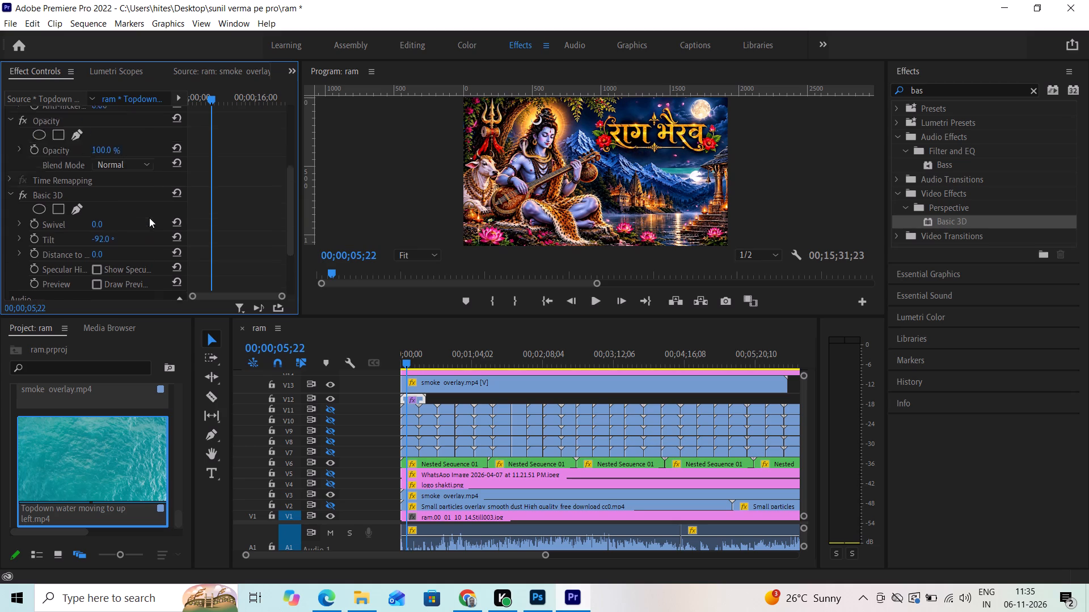
scroll(149, 218, "up", 11)
left_click_drag(137, 144, 358, 110)
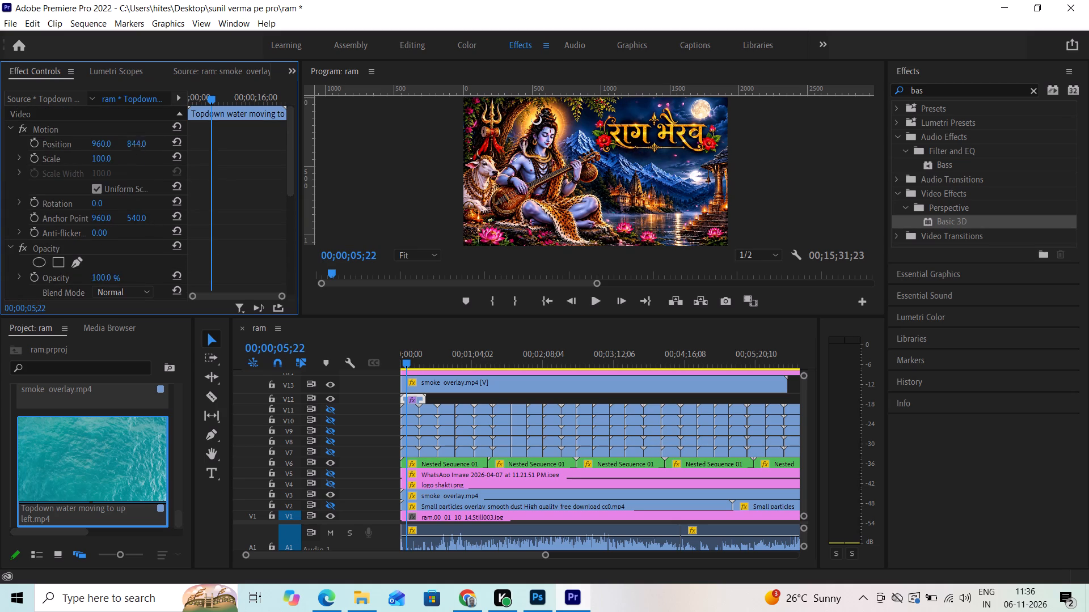
left_click_drag(358, 110, 417, 101)
left_click_drag(96, 143, 134, 143)
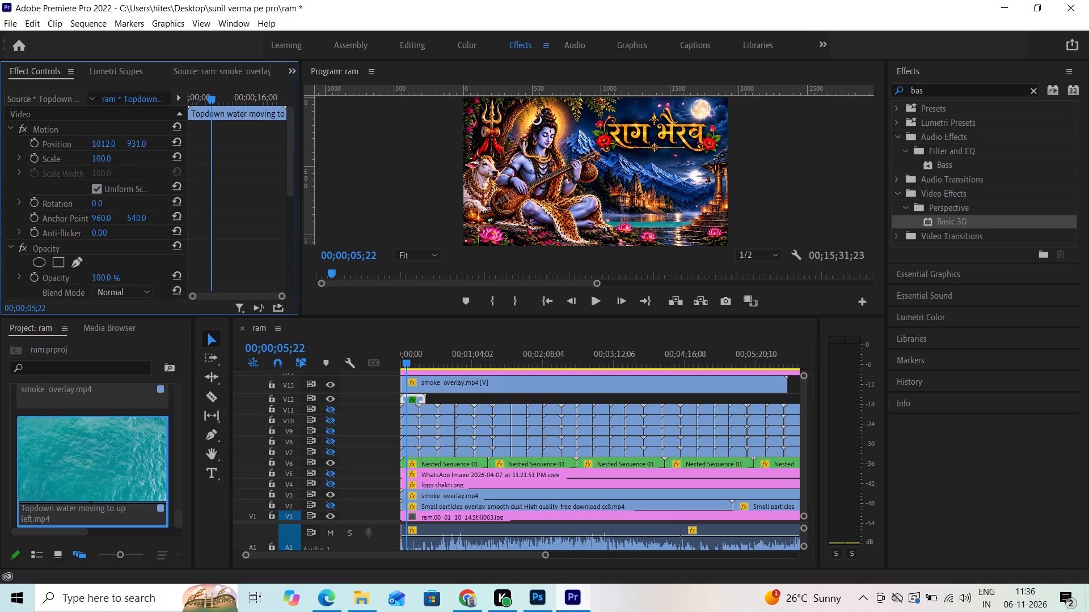
left_click_drag(134, 143, 136, 143)
Refine the water clip's fit on the lake with a Basic 3D tilt of -105° and a vertical position of 1000.
scroll(91, 263, "down", 11)
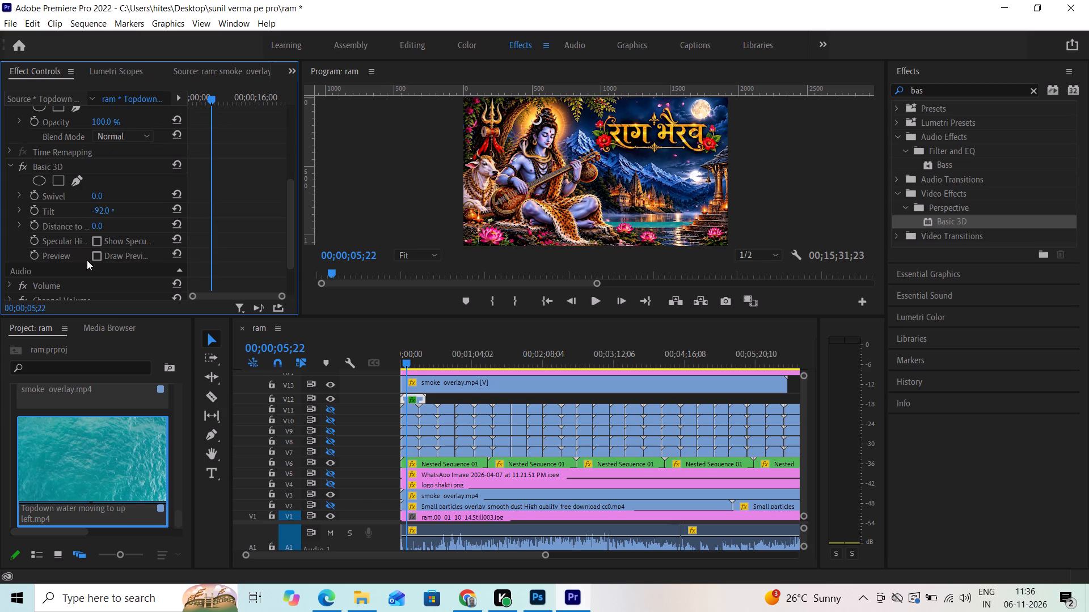
left_click_drag(101, 209, 88, 214)
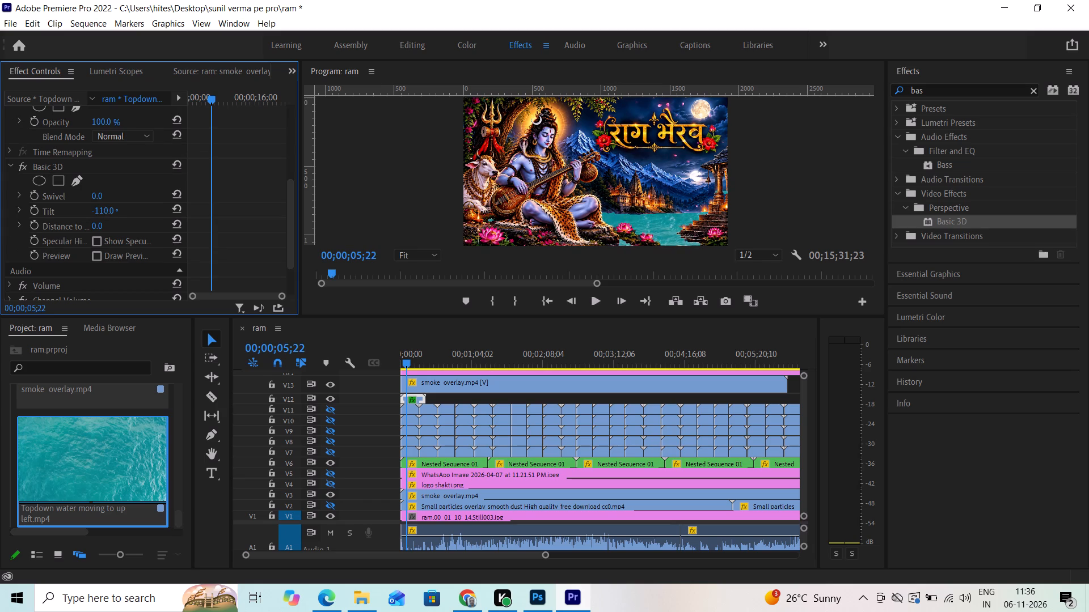
left_click_drag(88, 214, 92, 215)
scroll(114, 190, "up", 4)
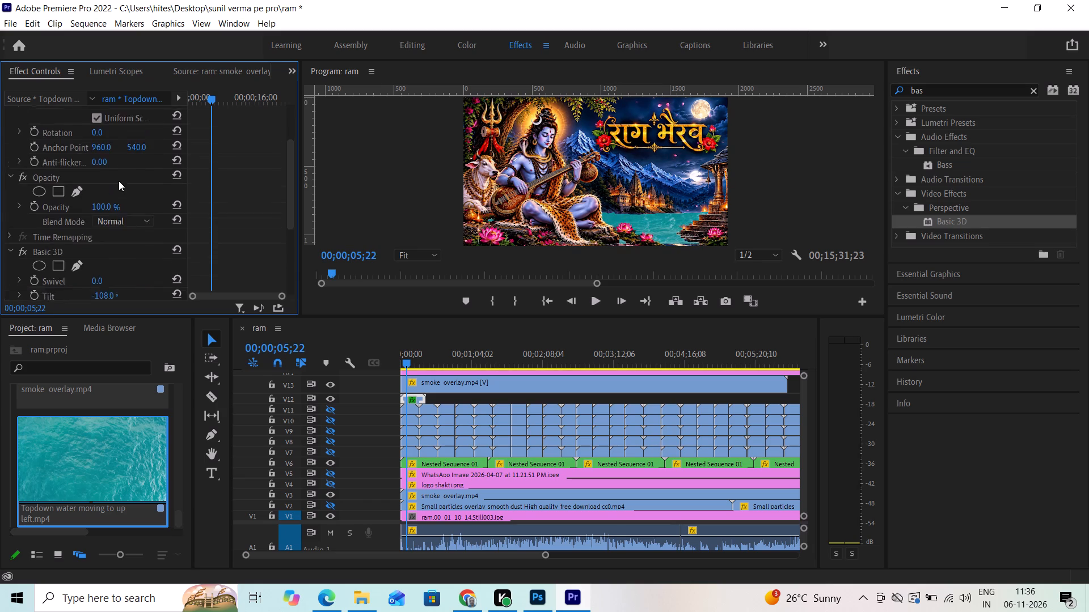
scroll(119, 181, "up", 8)
left_click_drag(138, 144, 164, 146)
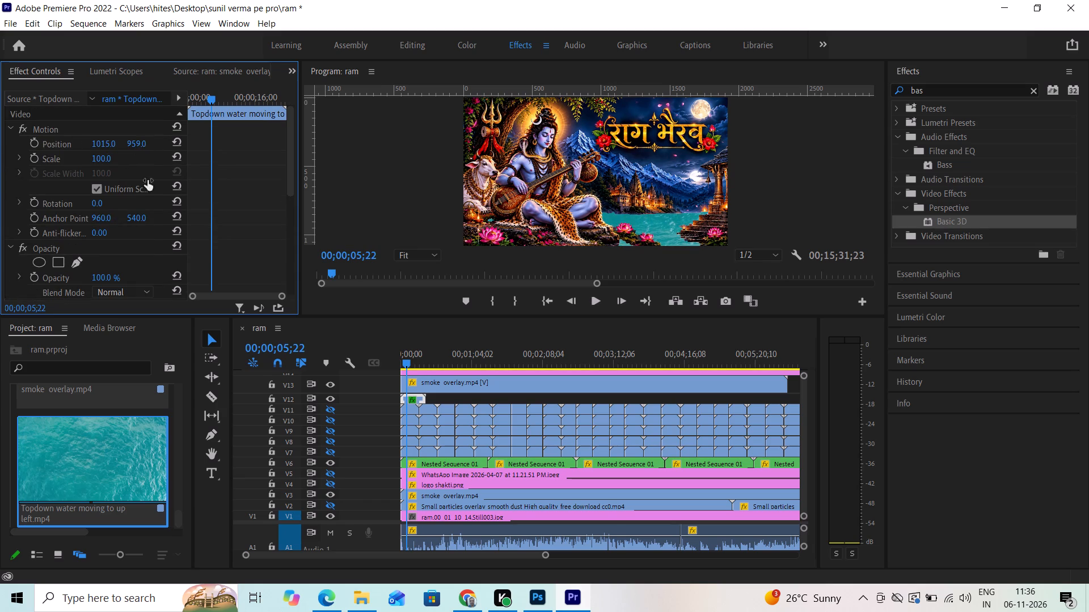
scroll(122, 256, "down", 9)
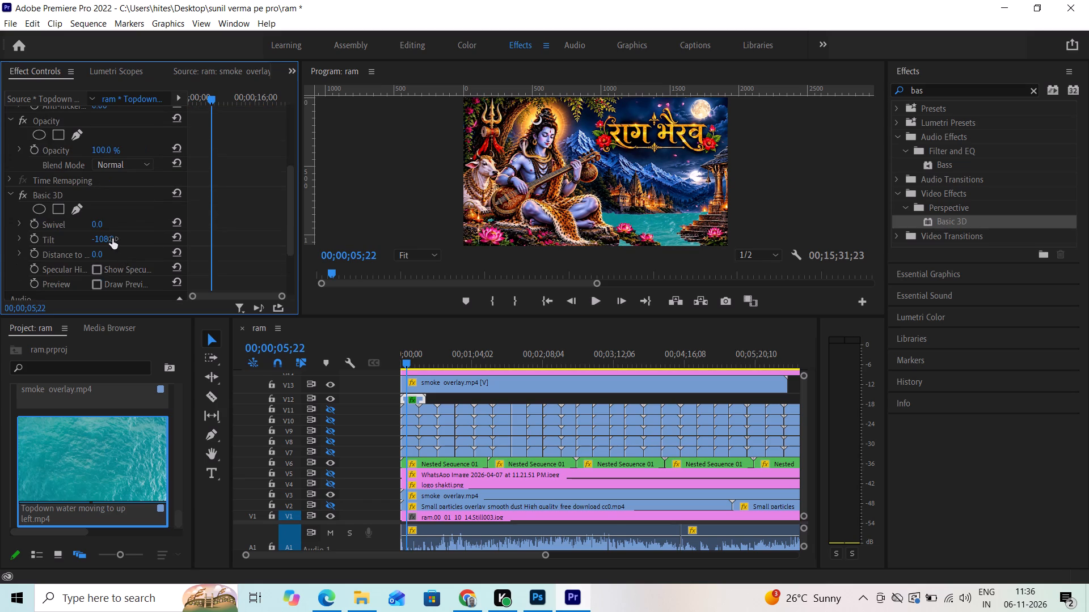
left_click(109, 238)
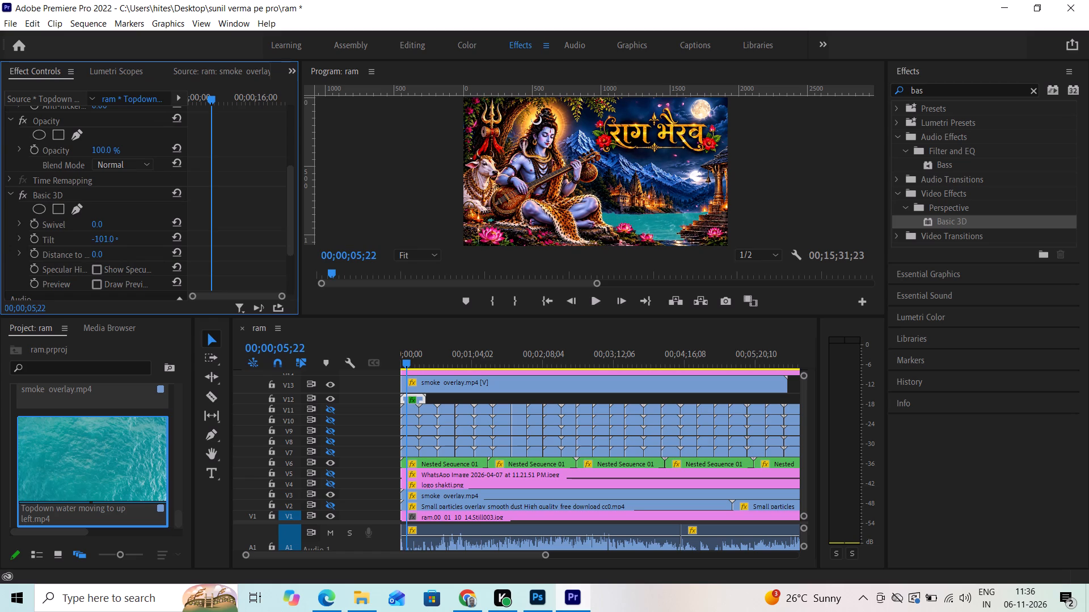
scroll(117, 222, "up", 9)
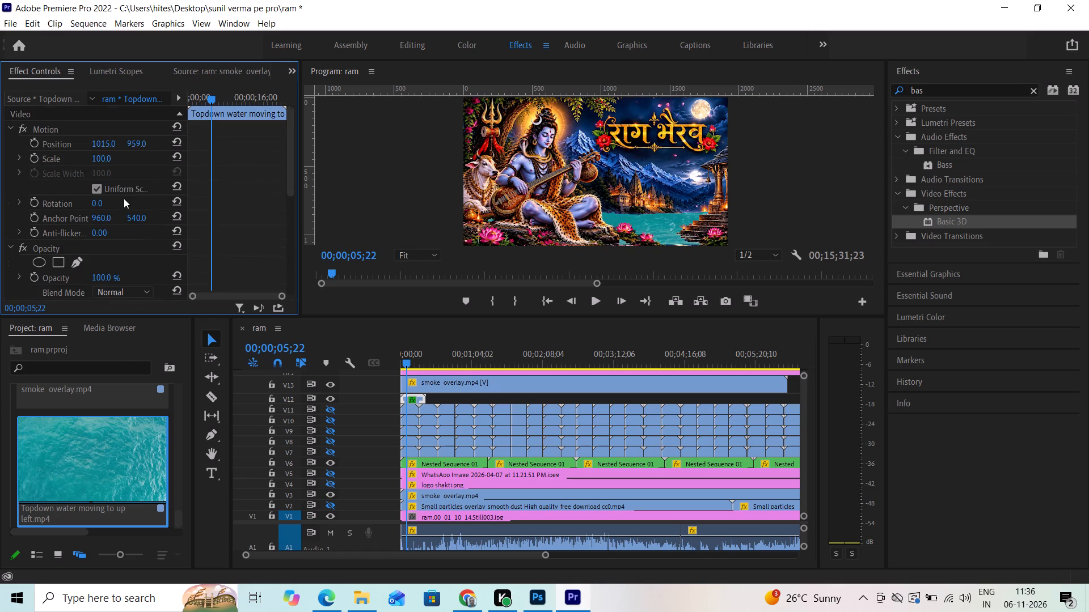
scroll(124, 198, "up", 1)
left_click_drag(137, 141, 166, 143)
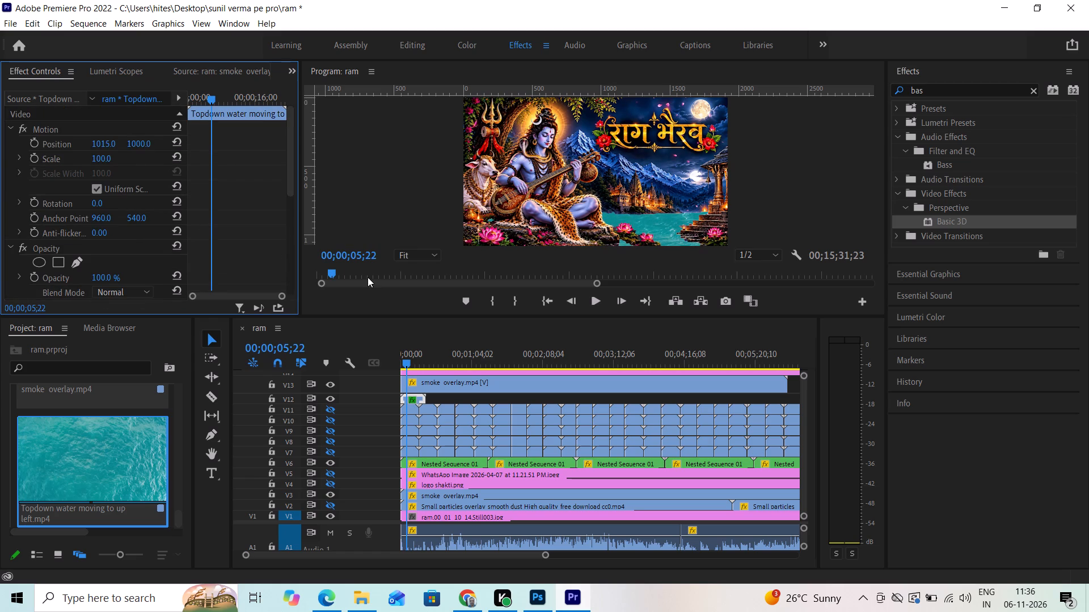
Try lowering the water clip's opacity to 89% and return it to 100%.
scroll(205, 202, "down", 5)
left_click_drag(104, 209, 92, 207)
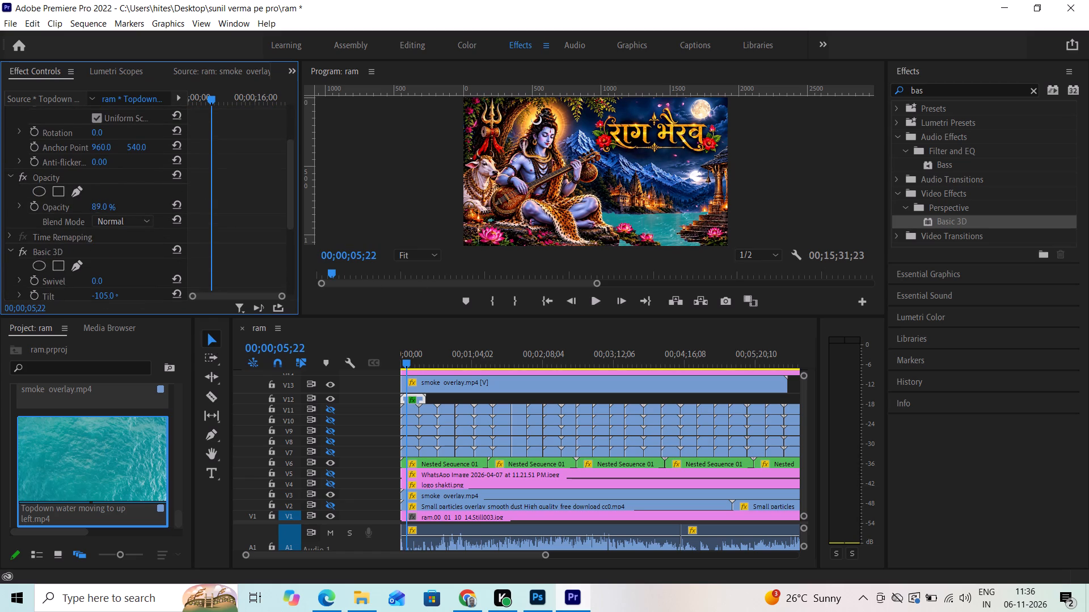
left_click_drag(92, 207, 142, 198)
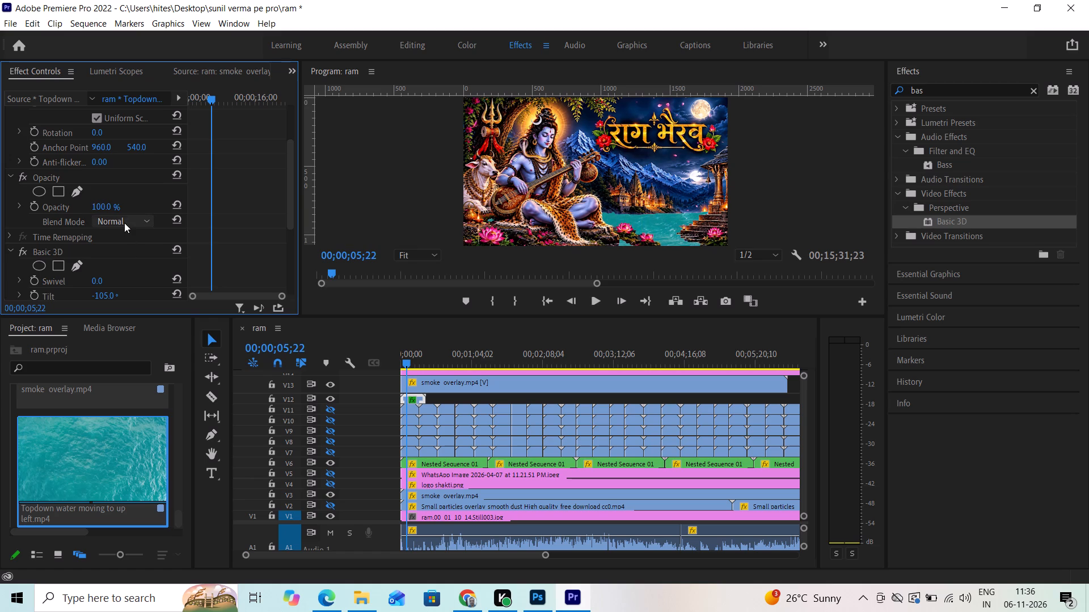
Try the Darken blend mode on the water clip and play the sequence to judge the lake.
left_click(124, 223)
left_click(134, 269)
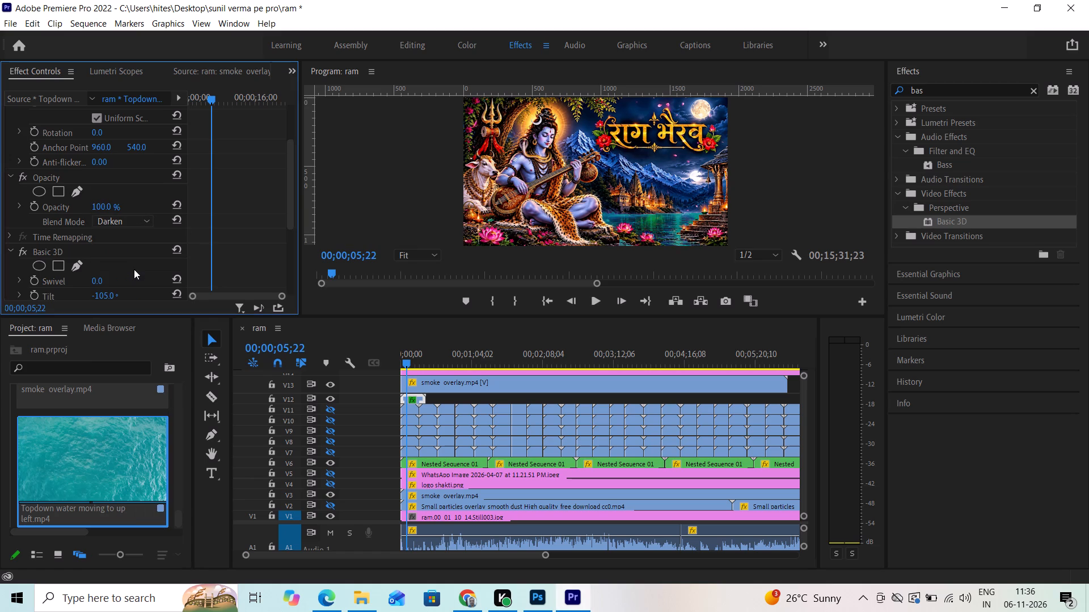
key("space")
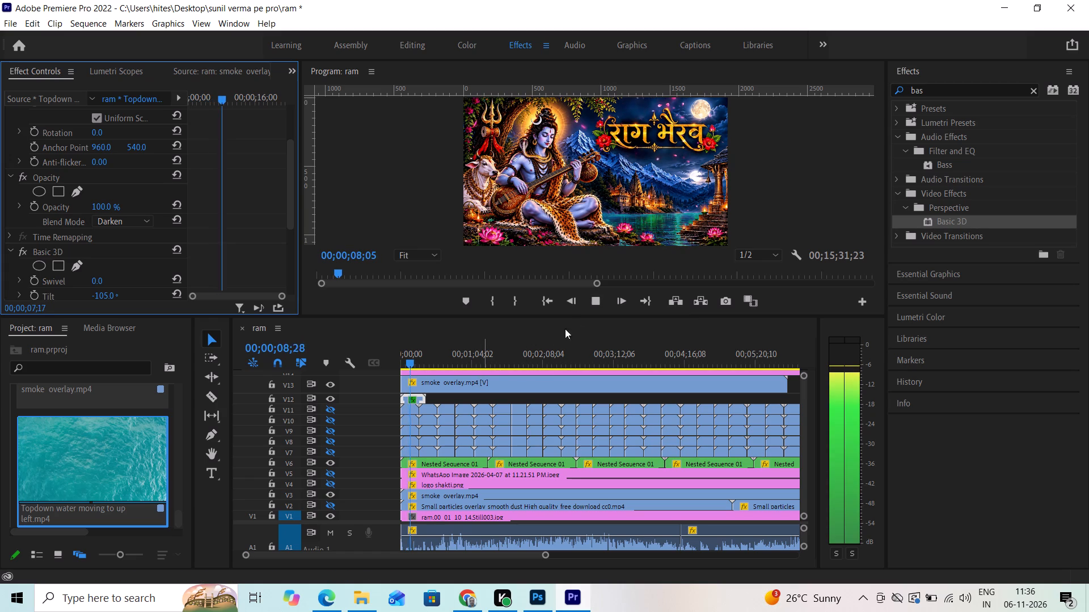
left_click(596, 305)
Return to the start of the sequence and set the water clip's blend mode to Overlay.
left_click_drag(412, 363, 354, 371)
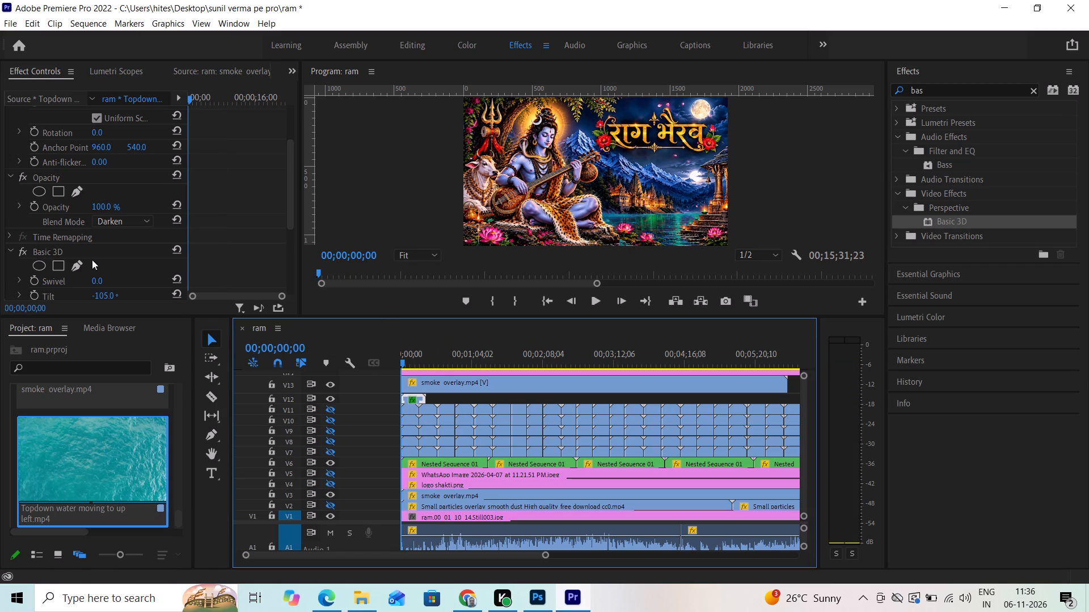
scroll(91, 260, "down", 3)
left_click(118, 179)
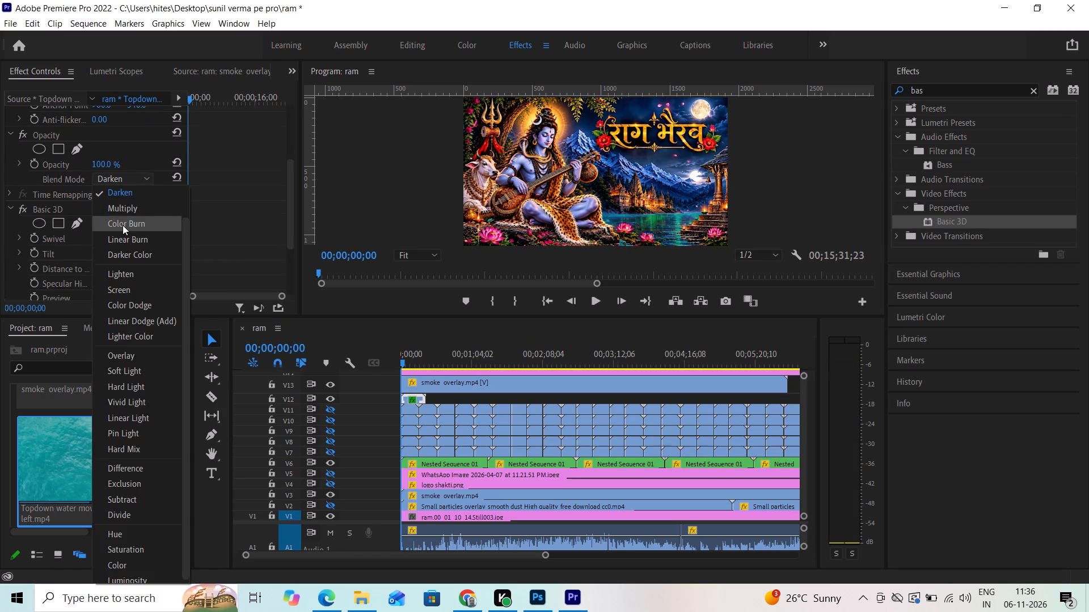
left_click(133, 350)
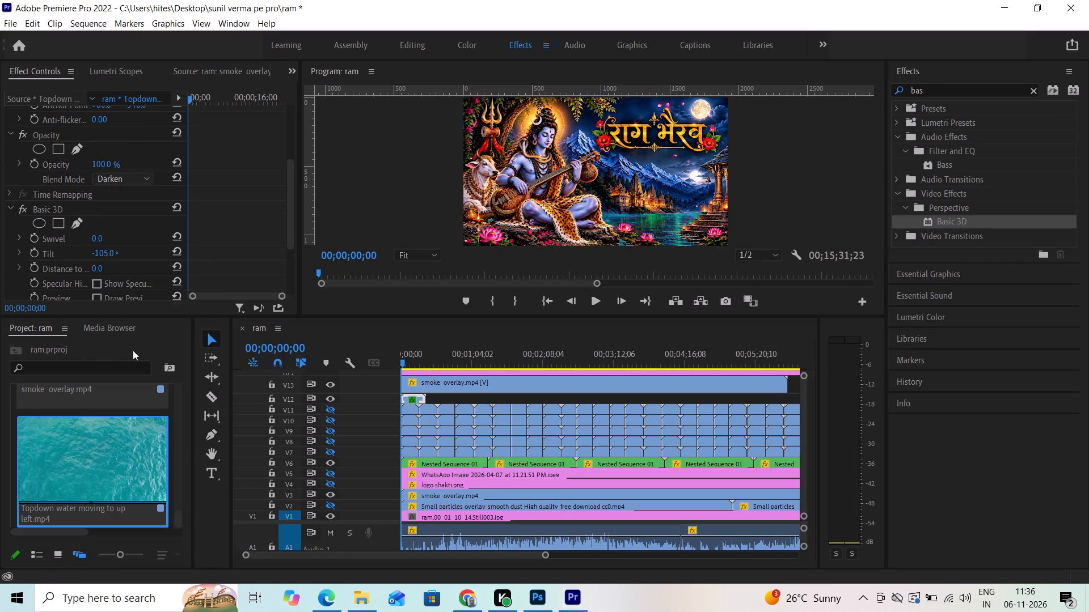
Enlarge the Program monitor and play the sequence to check how the Overlay water moves on the lake.
key("space")
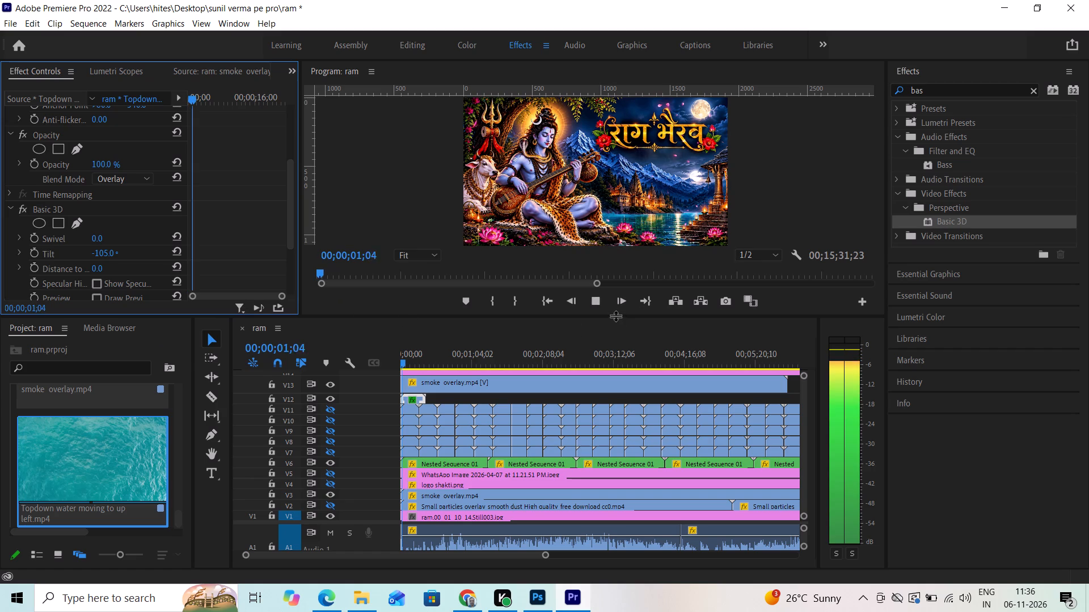
key("space")
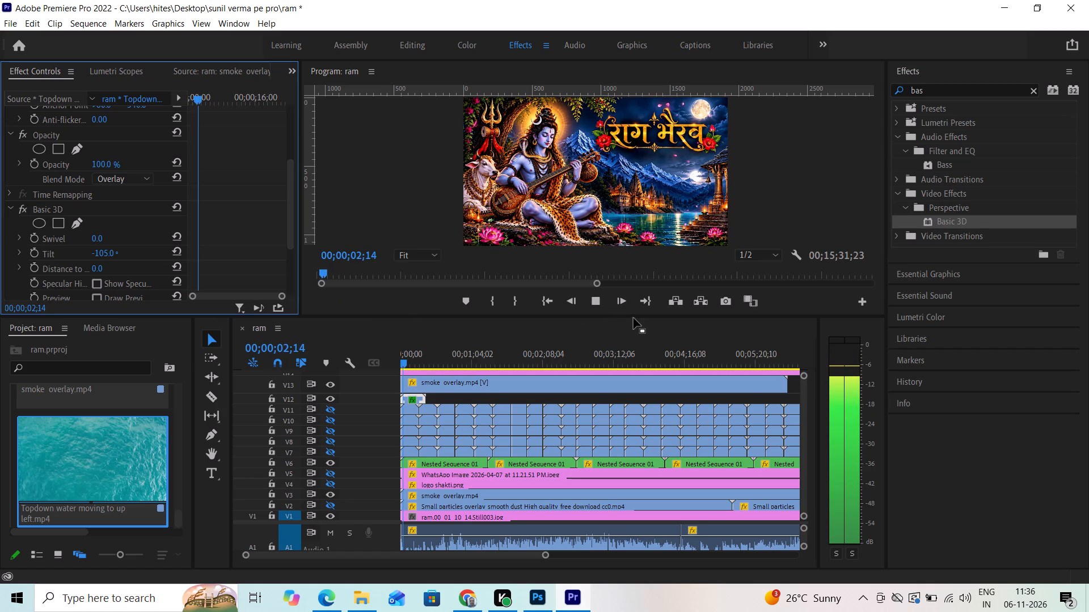
key("space")
left_click_drag(632, 316, 628, 379)
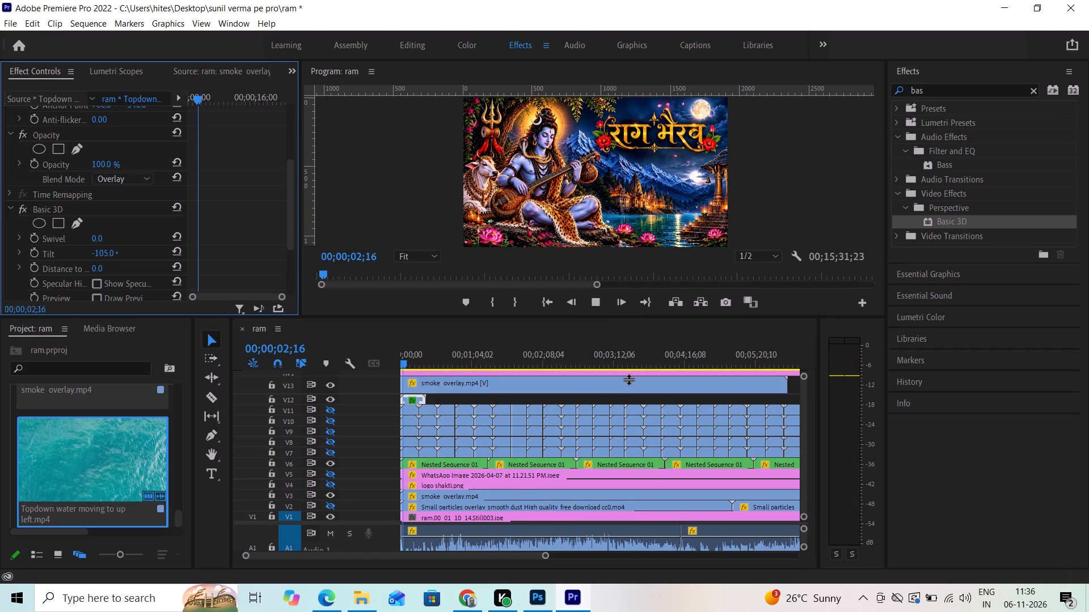
left_click_drag(628, 379, 620, 441)
left_click(620, 441)
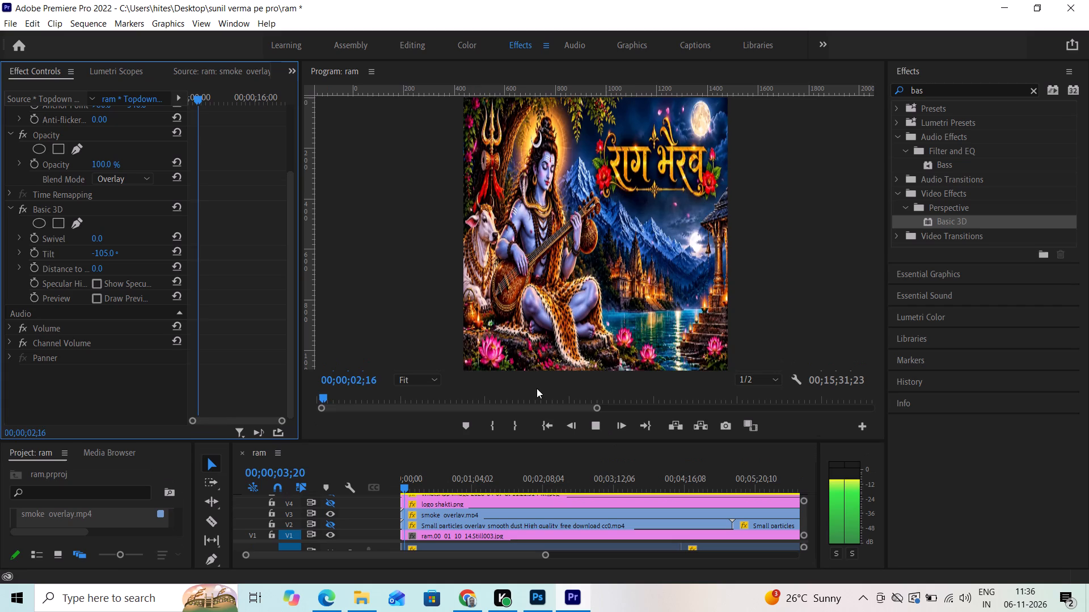
key("space")
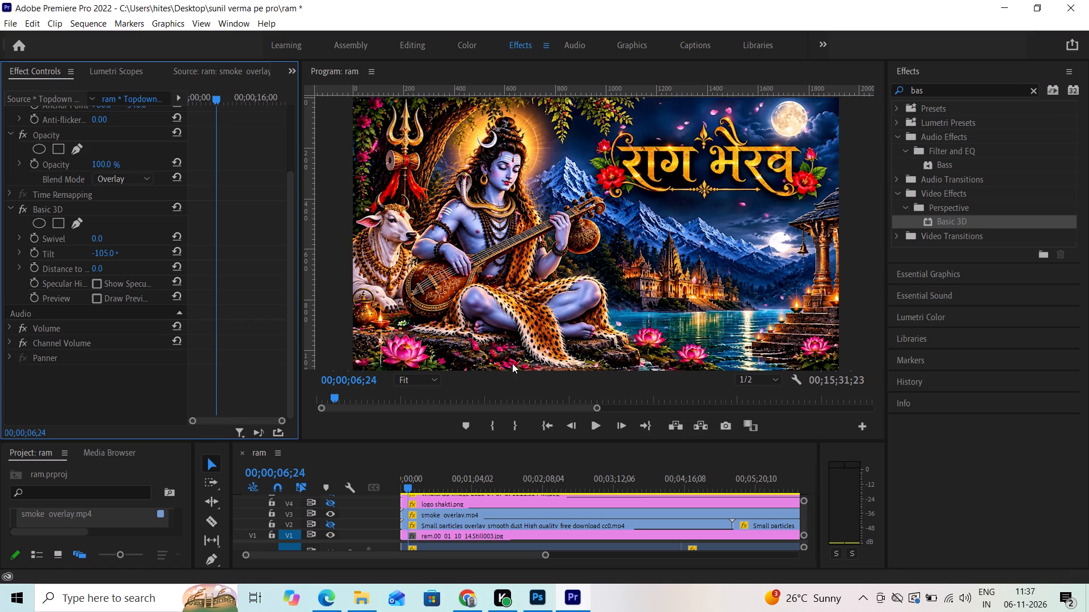
key("space")
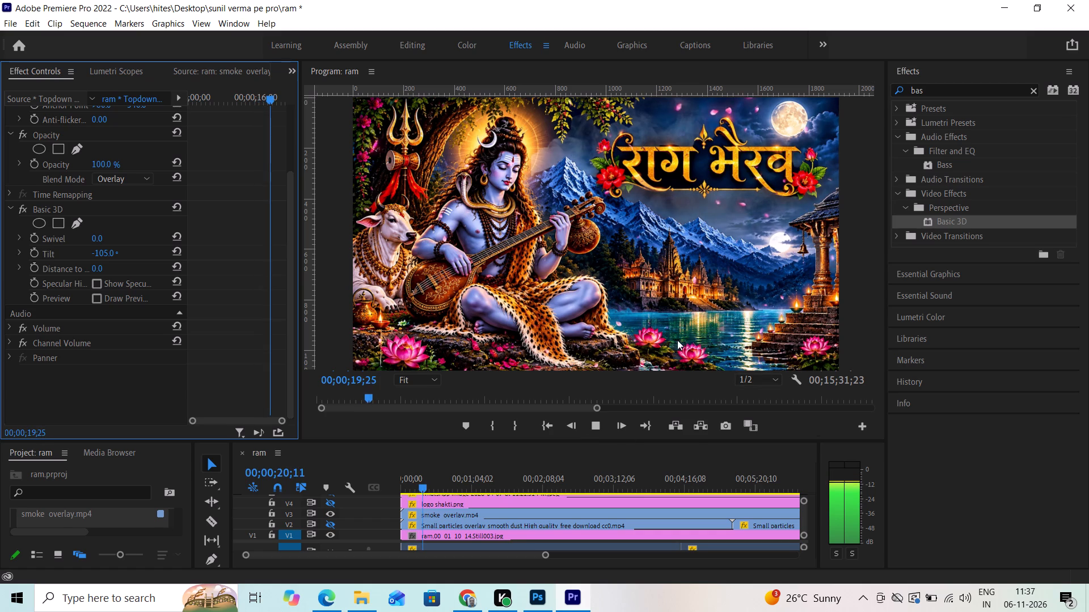
left_click(602, 426)
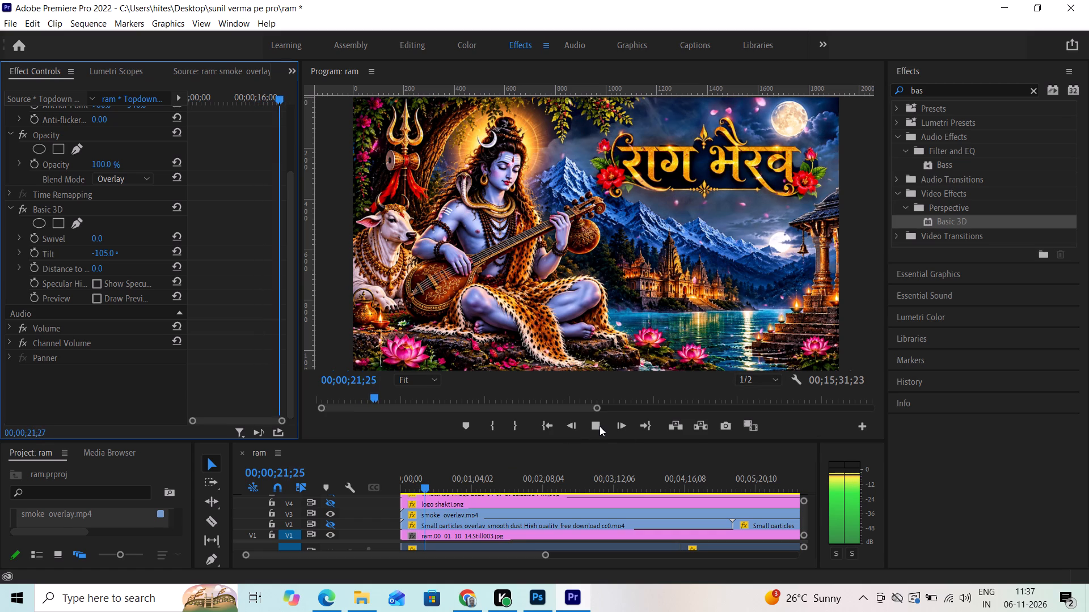
left_click(599, 426)
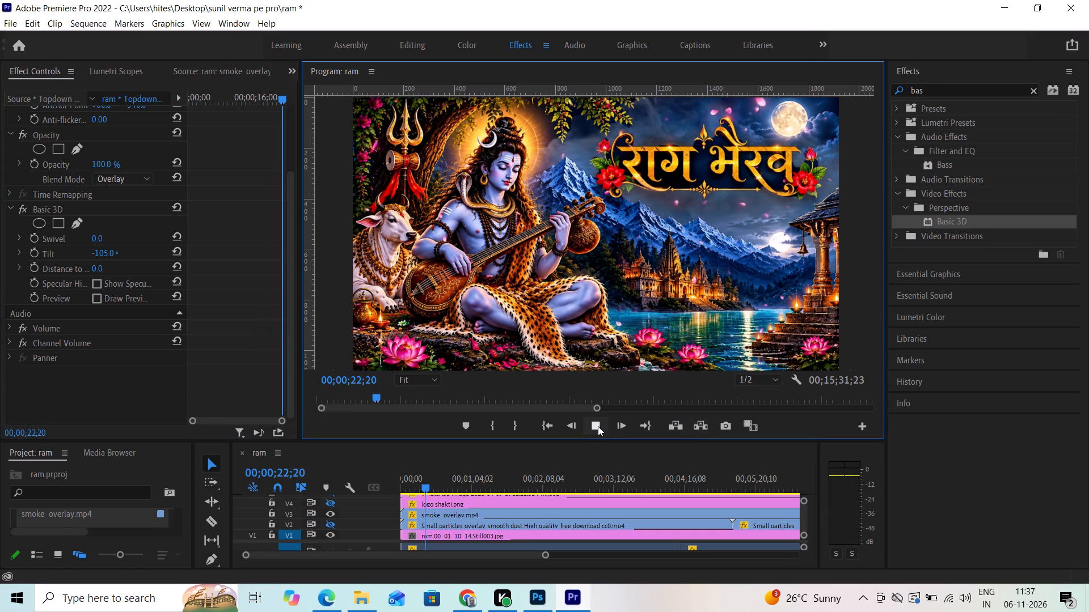
left_click(598, 426)
double_click(598, 426)
left_click(598, 426)
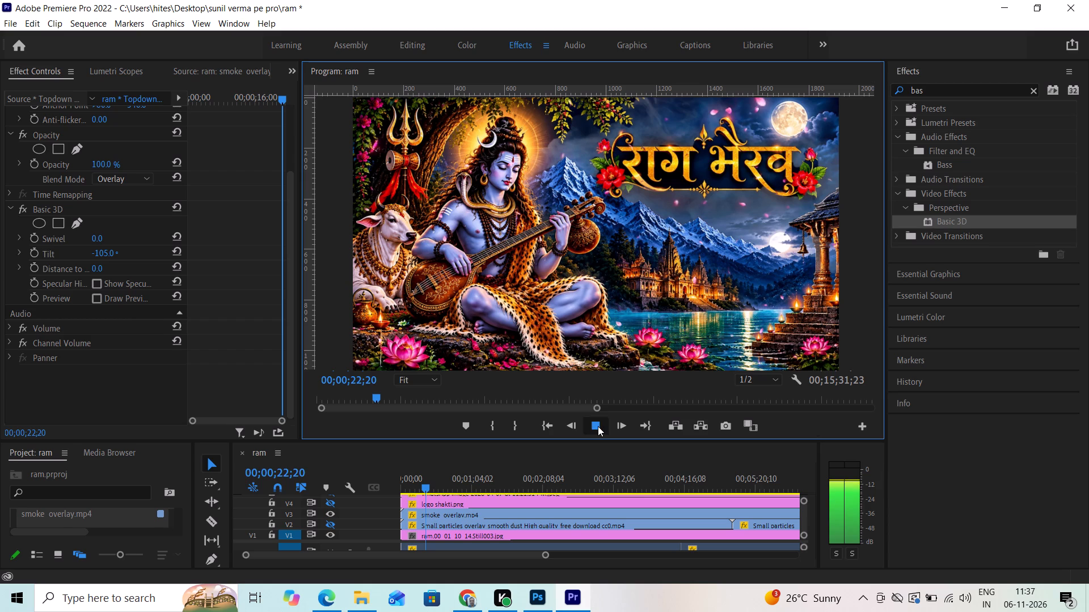
left_click(598, 426)
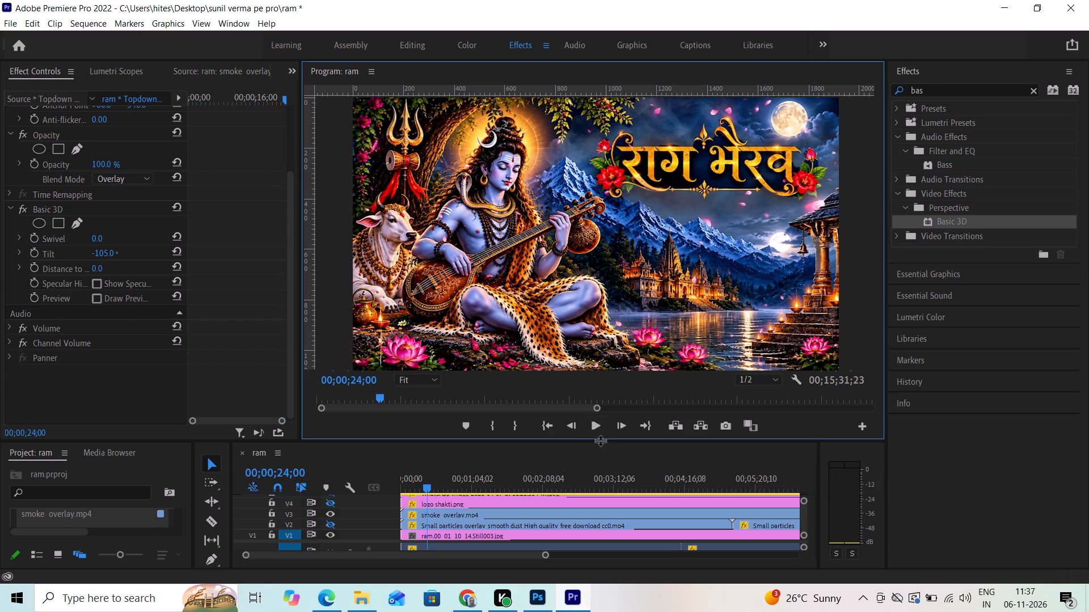
Enlarge the timeline area again until the water clip on track V12 fits in it.
left_click_drag(600, 440, 610, 395)
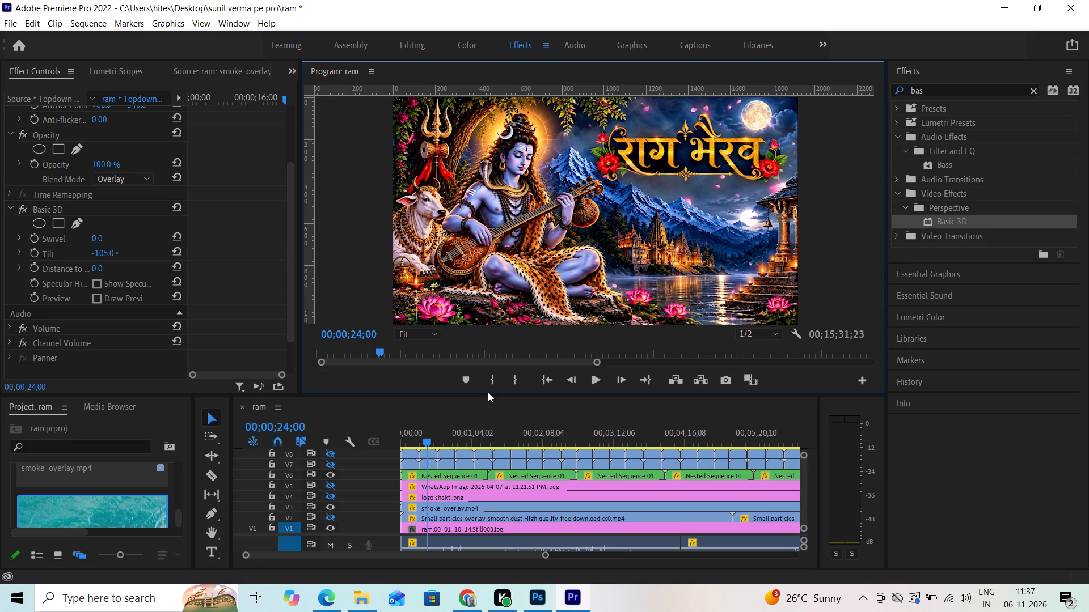
left_click_drag(488, 395, 492, 337)
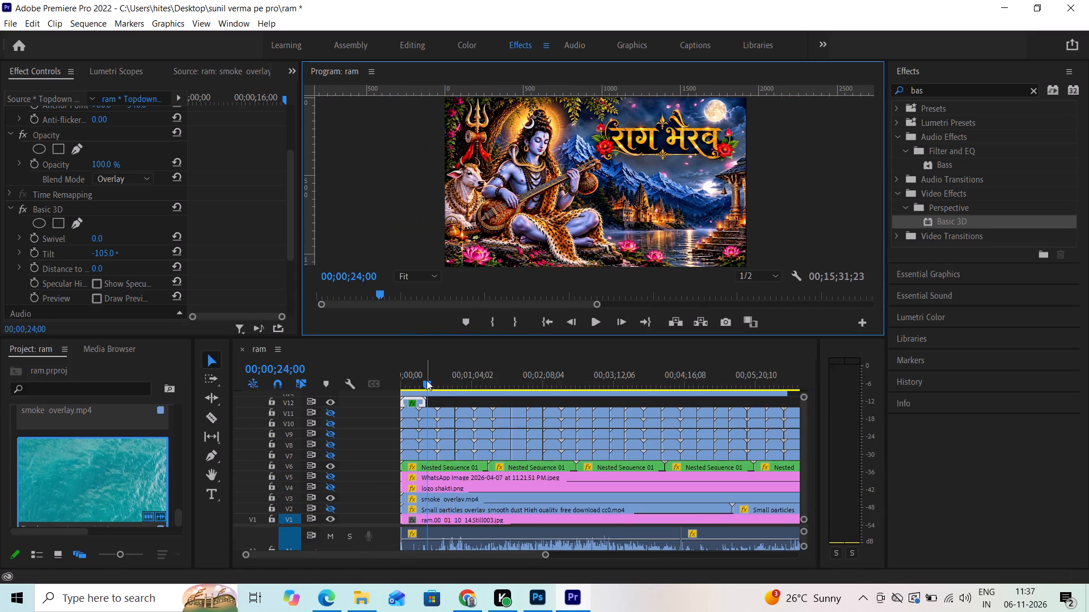
Play the sequence from its start with the Program monitor maximised to examine the animated lake water.
left_click_drag(425, 380, 352, 389)
left_click(370, 321)
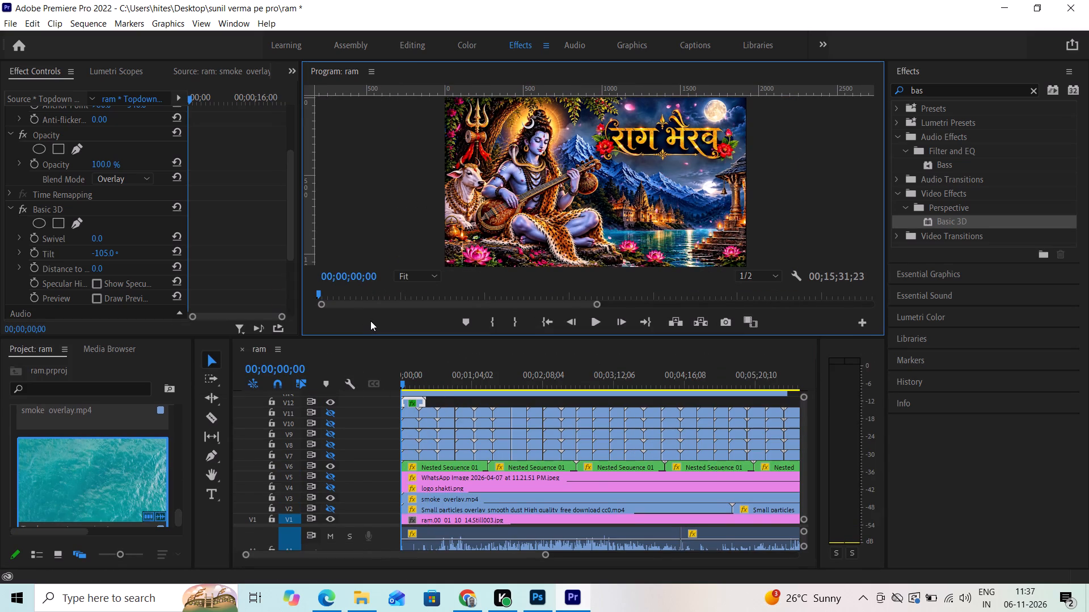
key("grave")
left_click(546, 551)
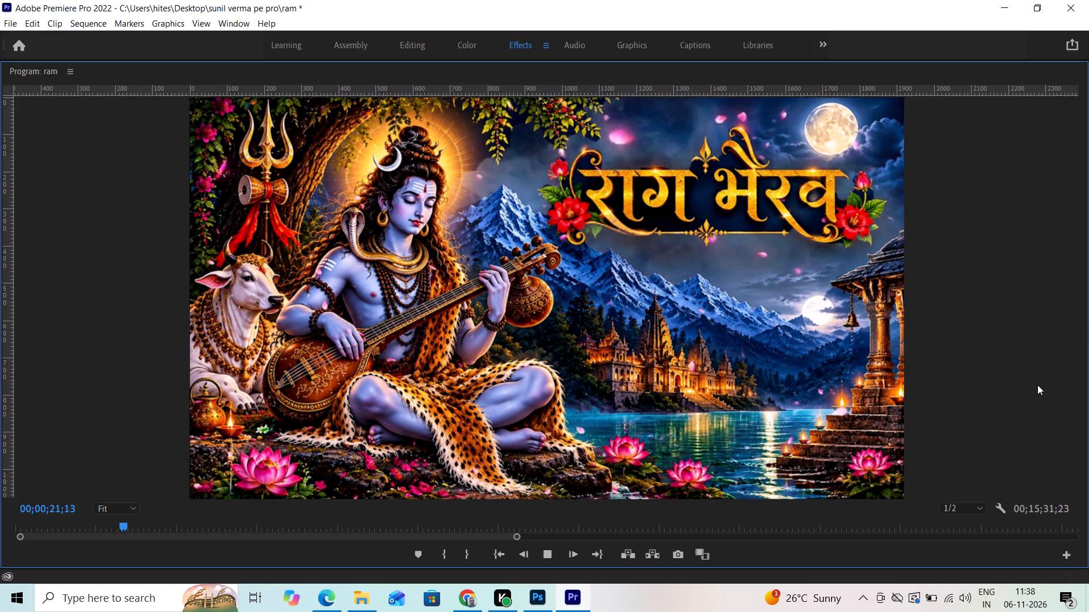
Return the Program monitor to its normal size in the workspace.
key("grave")
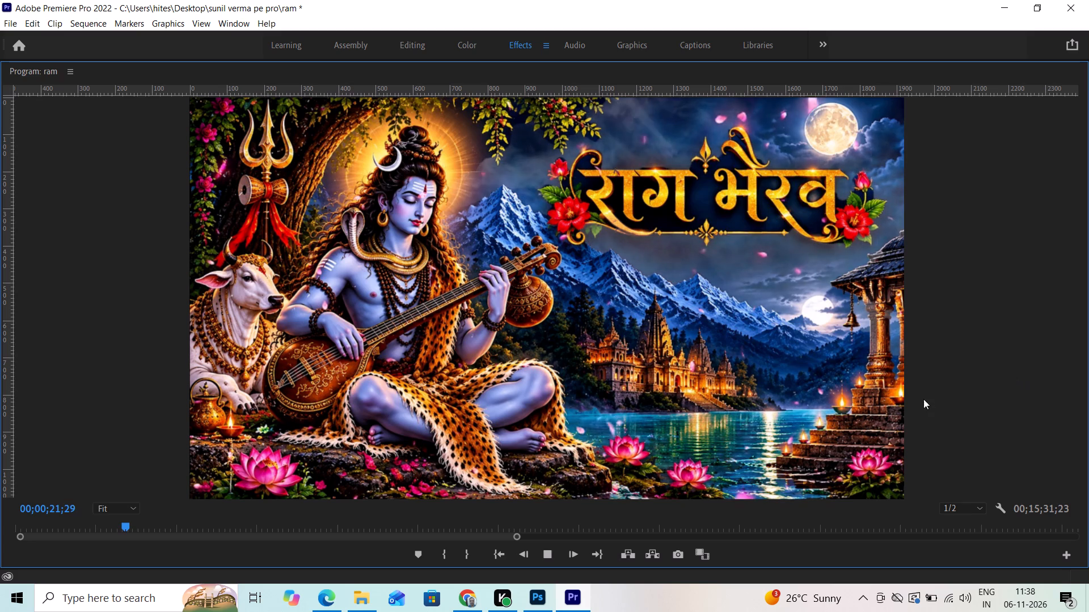
key("grave")
key("bracketright")
left_click(774, 552)
key("grave")
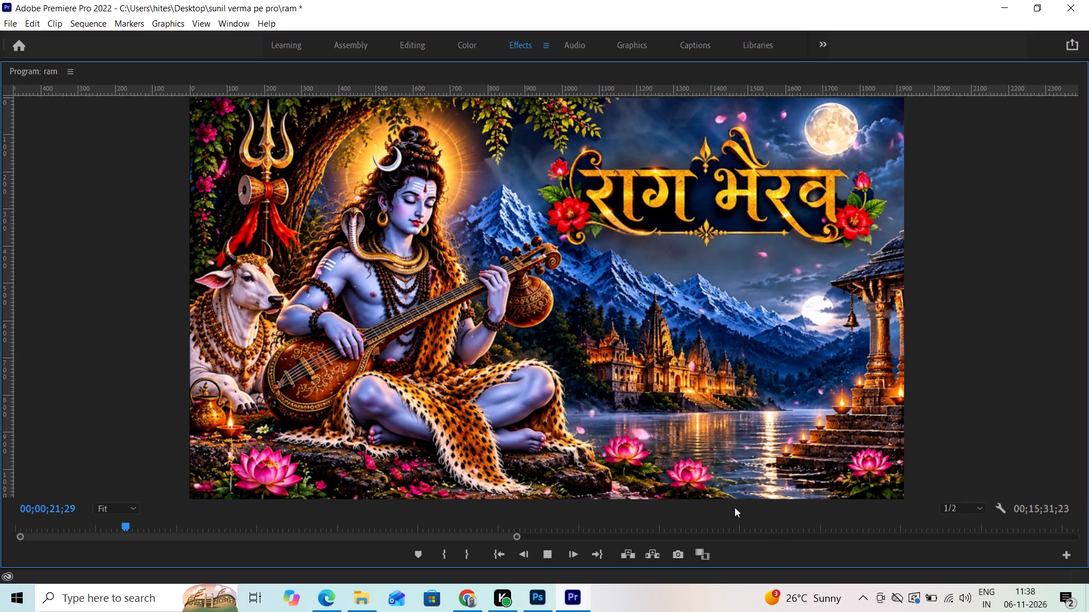
key("grave")
left_click(100, 390)
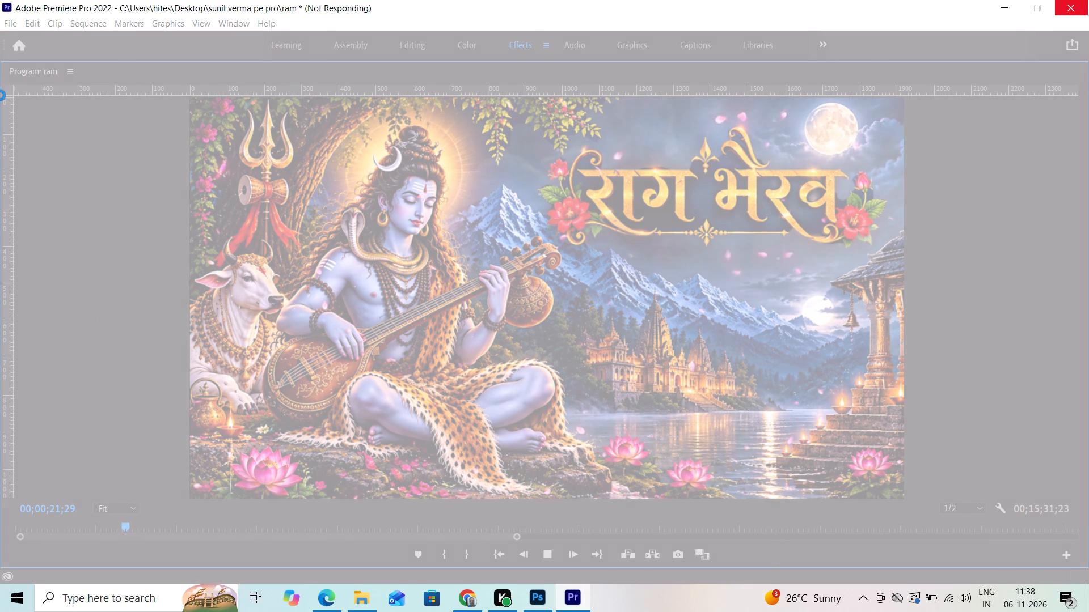
Save the ram project.
key("s")
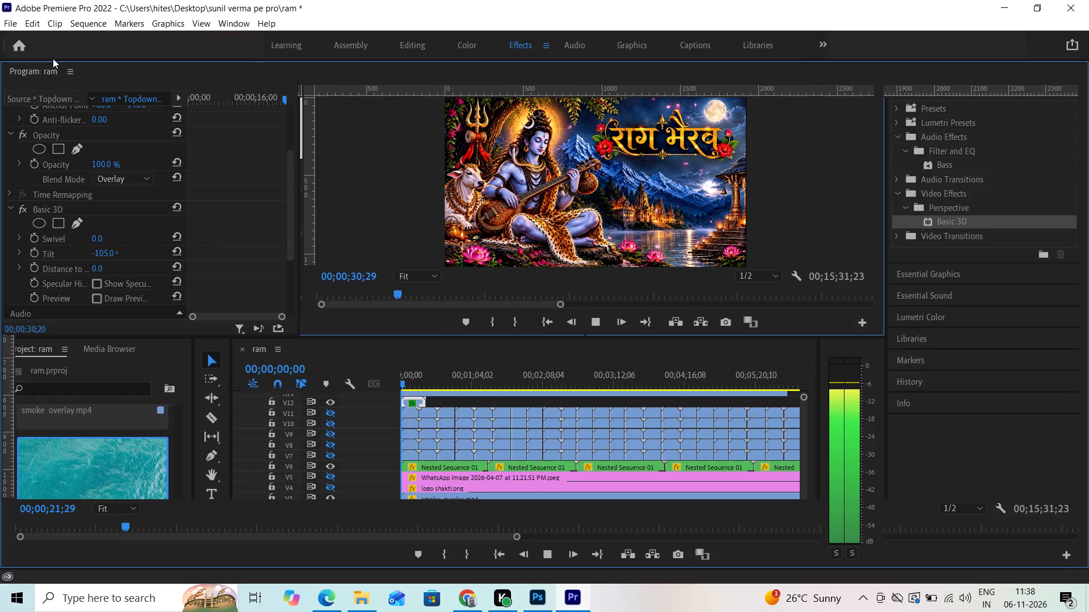
key("s")
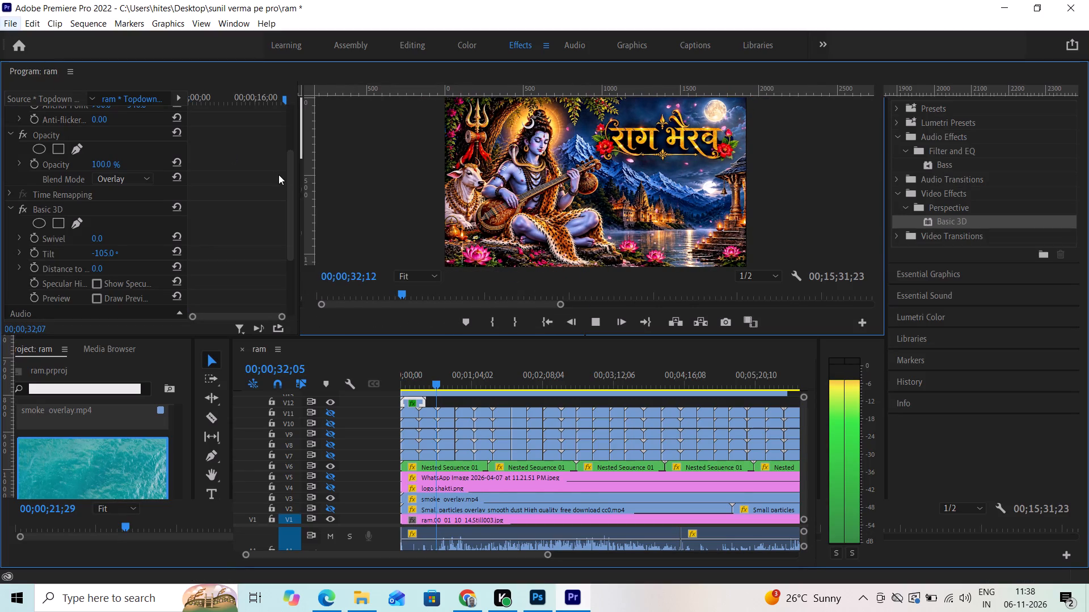
key("s")
key("s")
key("ctrl+s")
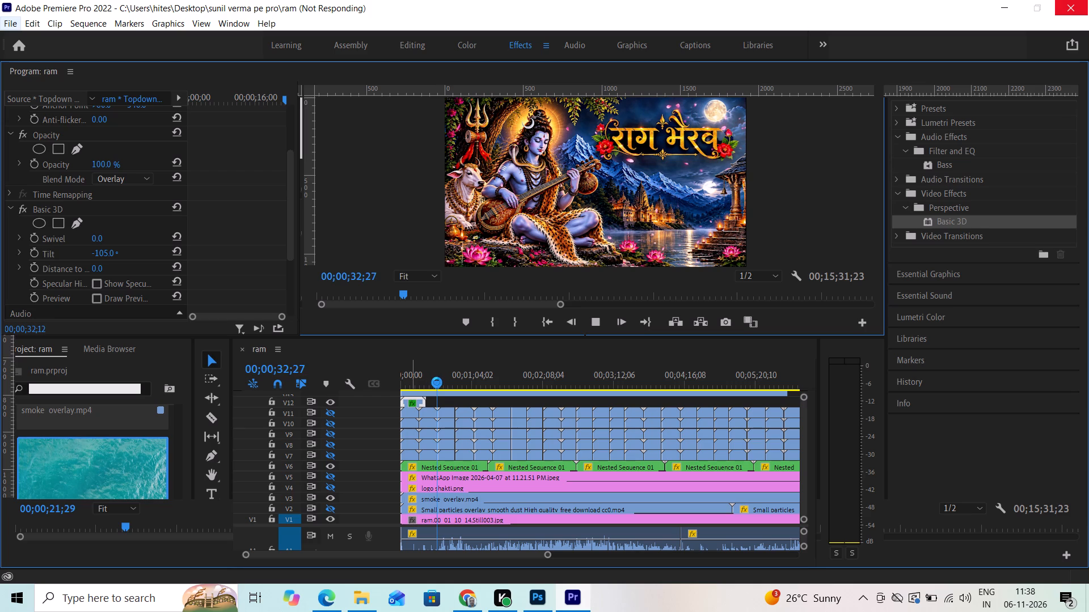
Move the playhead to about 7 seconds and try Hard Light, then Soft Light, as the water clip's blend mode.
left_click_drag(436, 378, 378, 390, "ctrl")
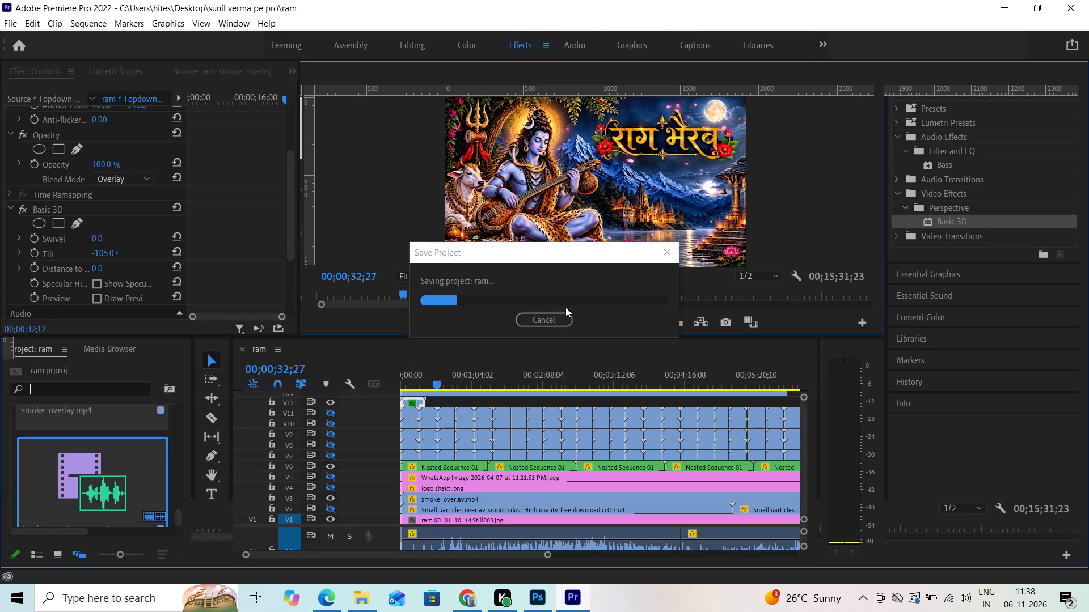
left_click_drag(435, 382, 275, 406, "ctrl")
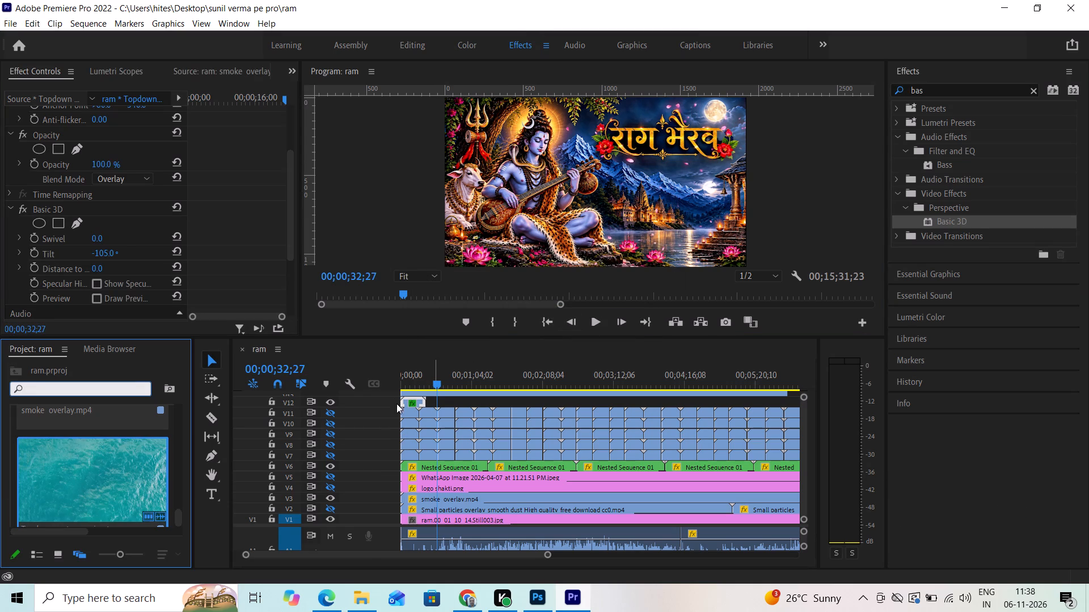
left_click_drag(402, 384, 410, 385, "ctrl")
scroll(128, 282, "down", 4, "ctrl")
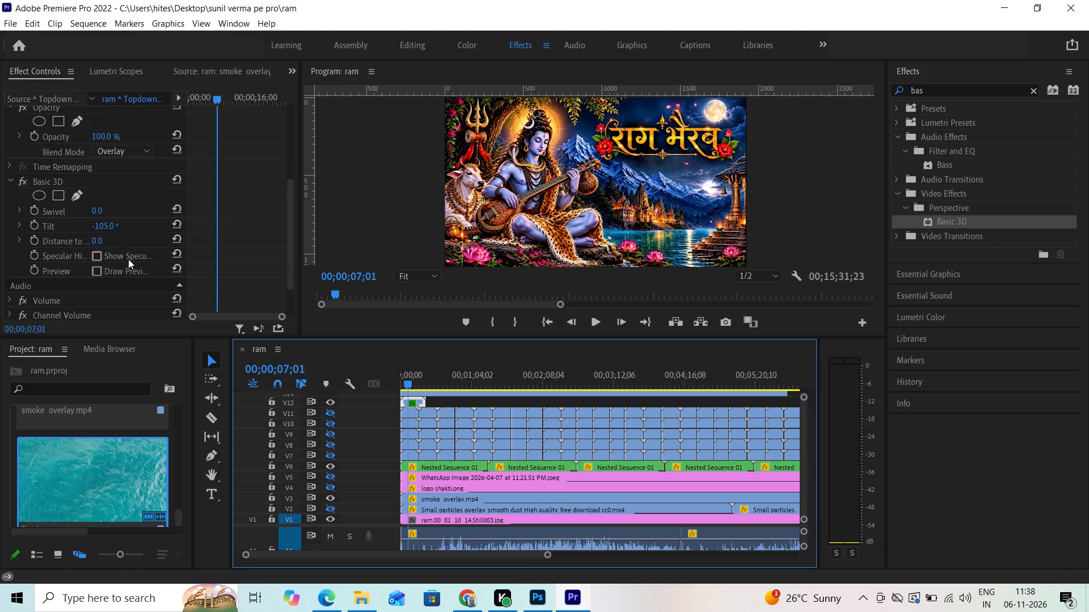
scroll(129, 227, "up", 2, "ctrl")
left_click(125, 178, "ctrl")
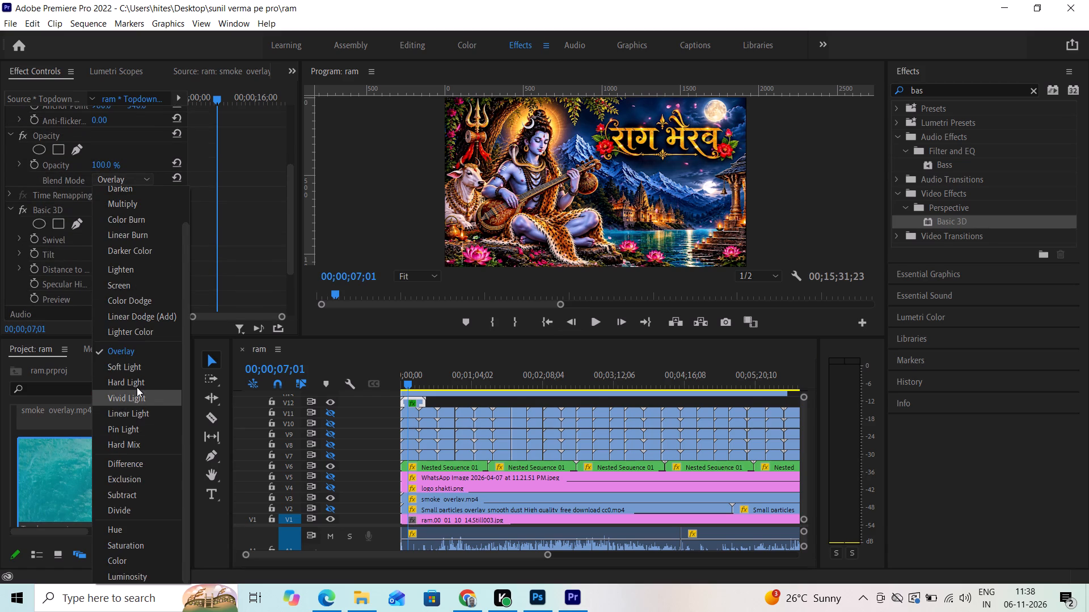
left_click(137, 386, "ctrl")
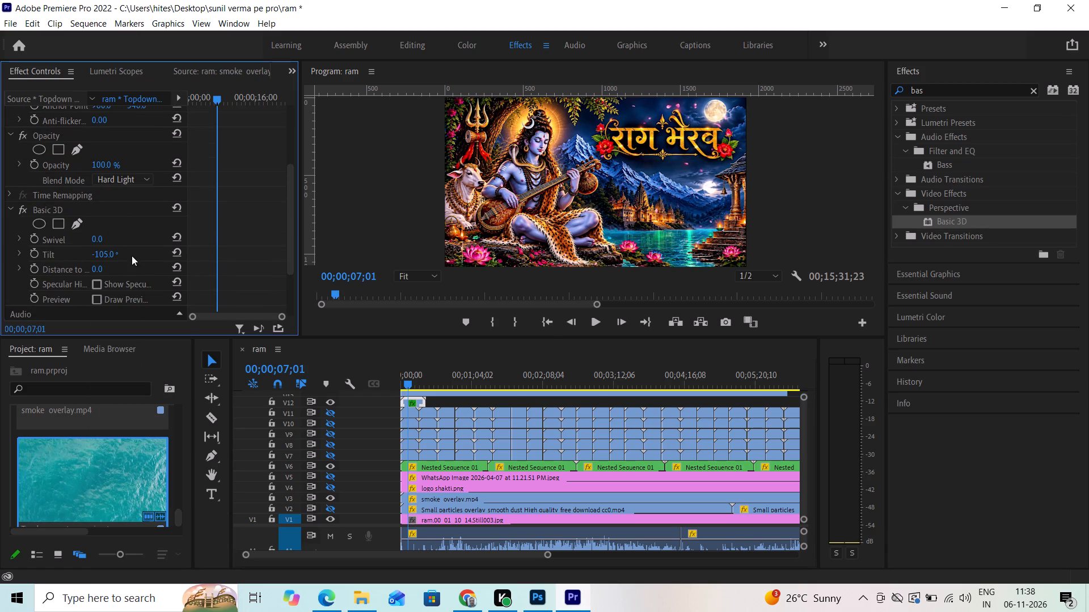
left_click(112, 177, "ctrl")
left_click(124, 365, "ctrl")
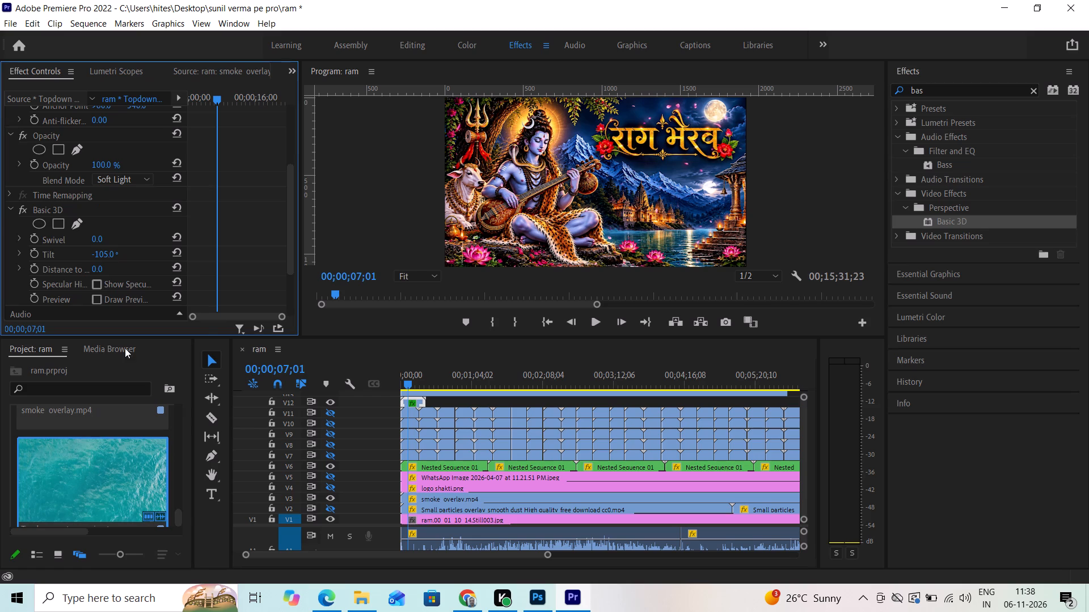
Play a few seconds of the sequence to check the Soft Light water on the lake.
left_click(588, 320, "ctrl")
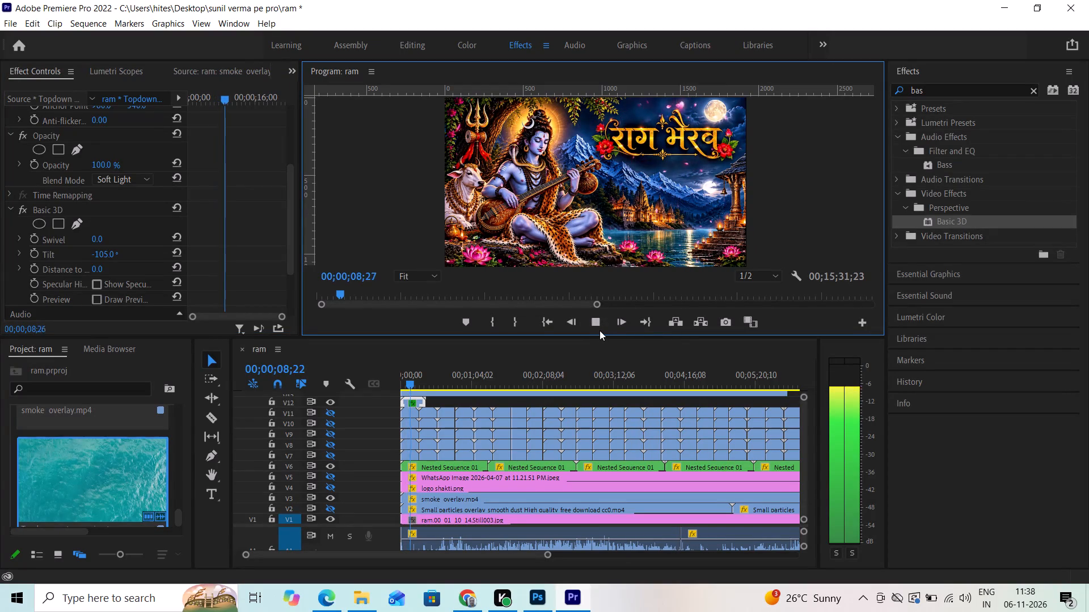
left_click(594, 328, "ctrl")
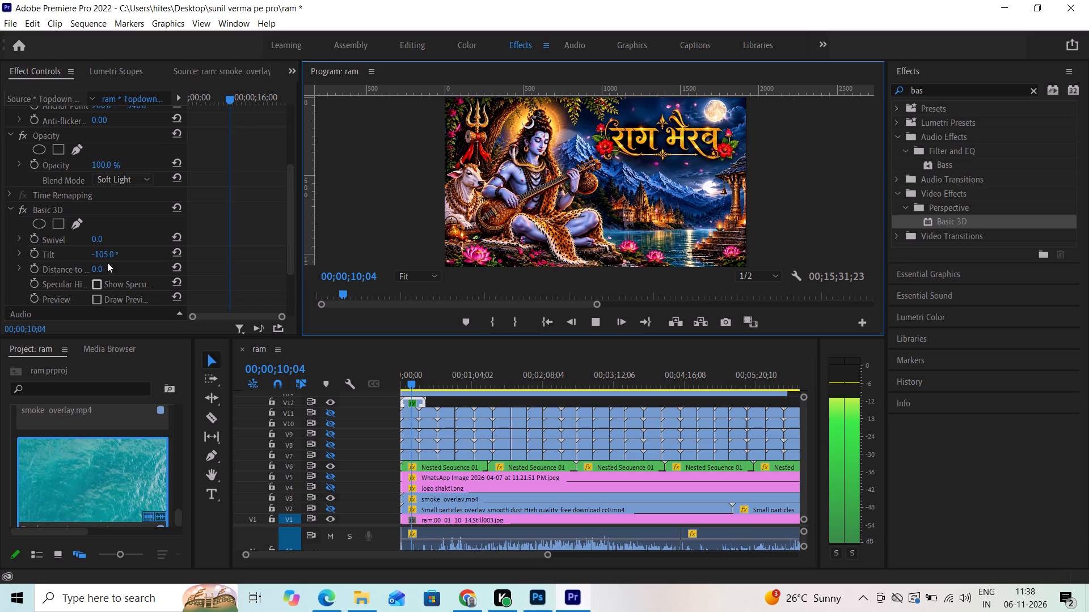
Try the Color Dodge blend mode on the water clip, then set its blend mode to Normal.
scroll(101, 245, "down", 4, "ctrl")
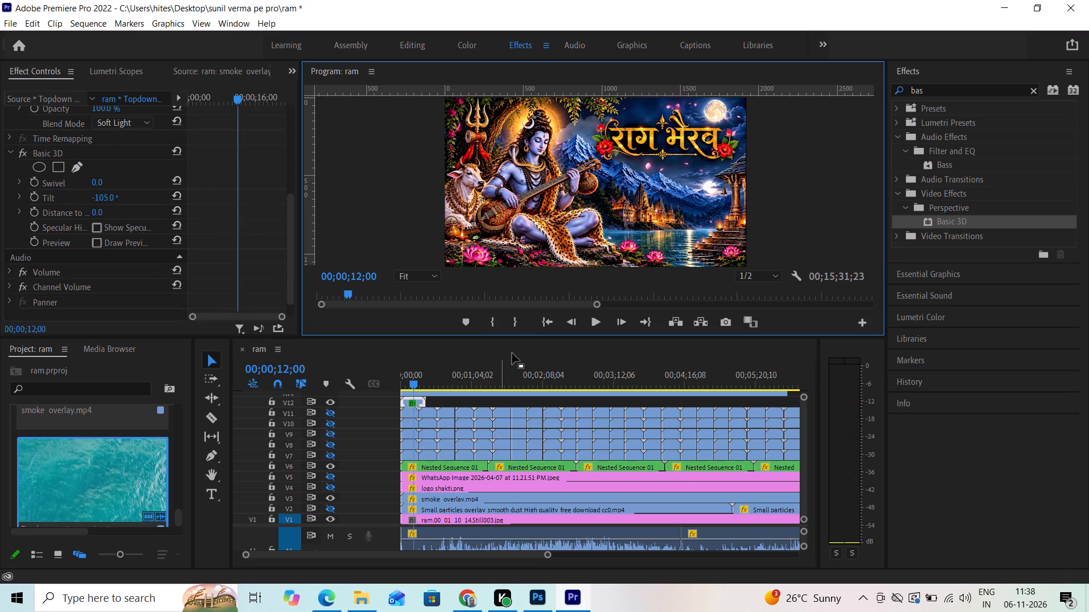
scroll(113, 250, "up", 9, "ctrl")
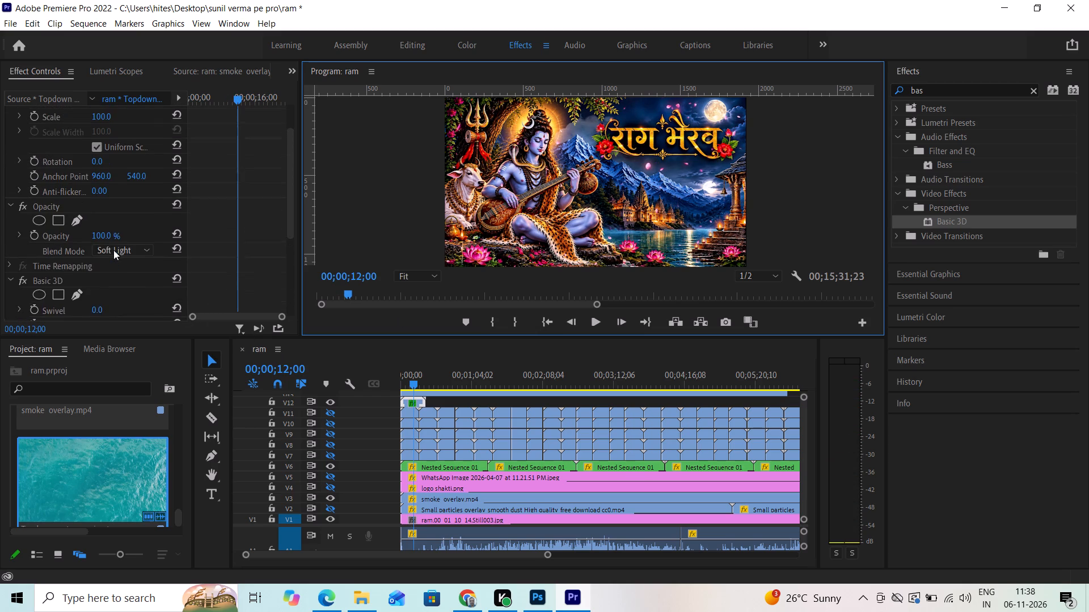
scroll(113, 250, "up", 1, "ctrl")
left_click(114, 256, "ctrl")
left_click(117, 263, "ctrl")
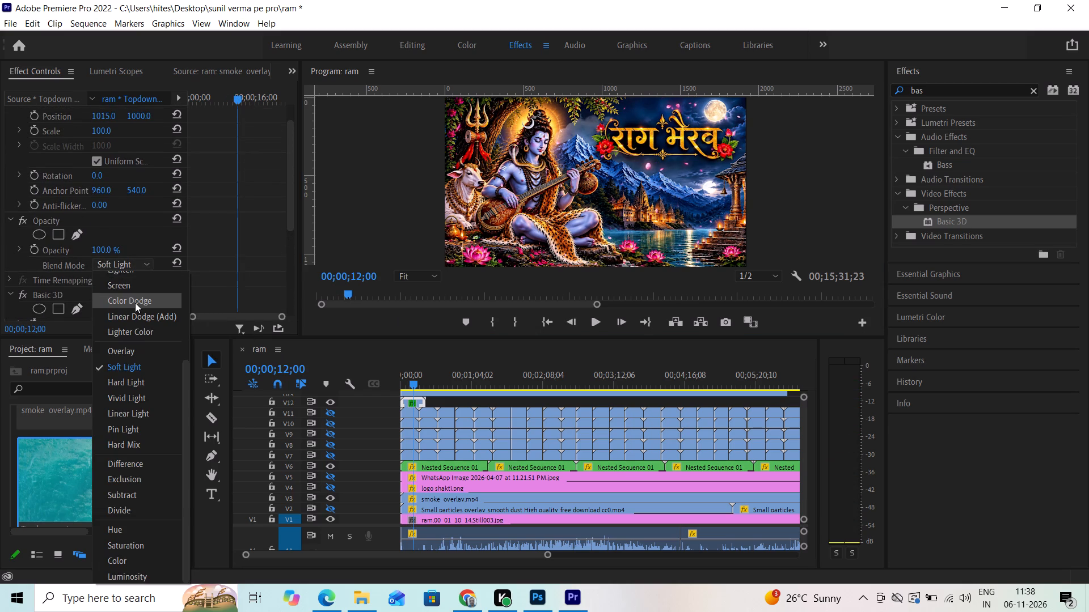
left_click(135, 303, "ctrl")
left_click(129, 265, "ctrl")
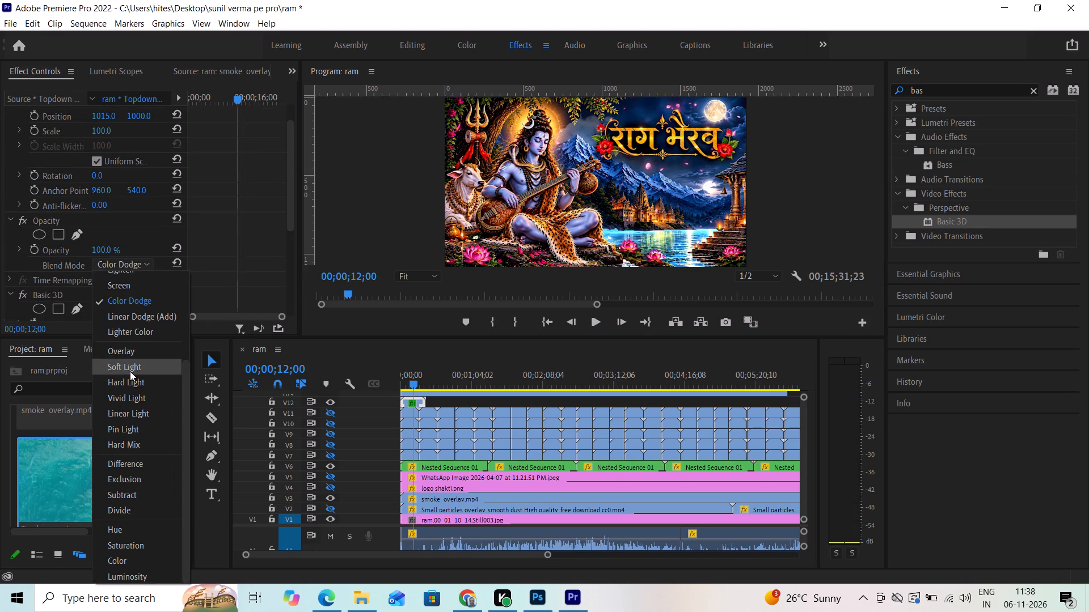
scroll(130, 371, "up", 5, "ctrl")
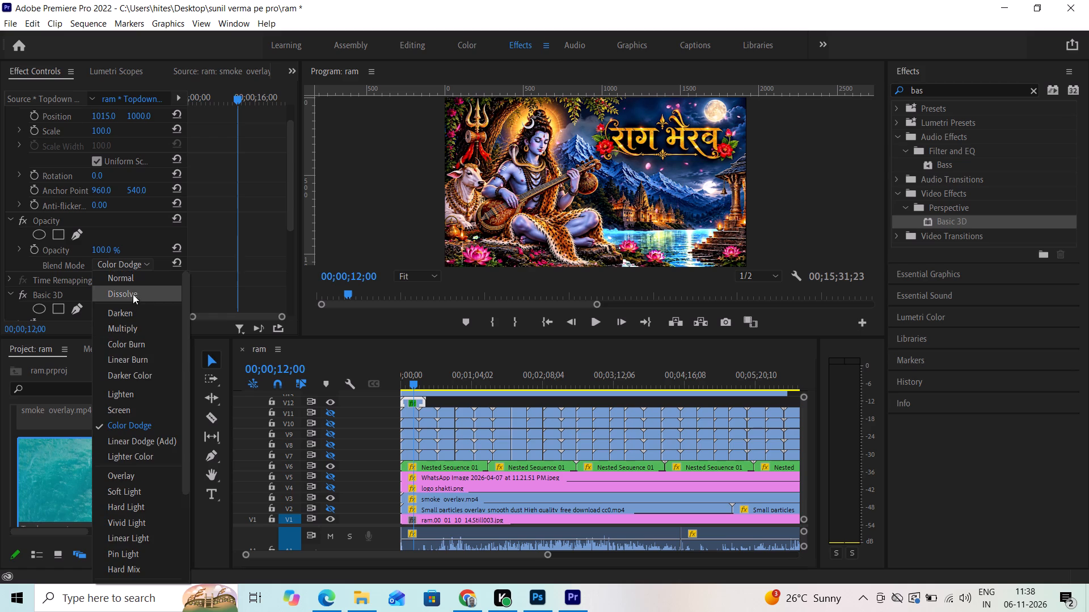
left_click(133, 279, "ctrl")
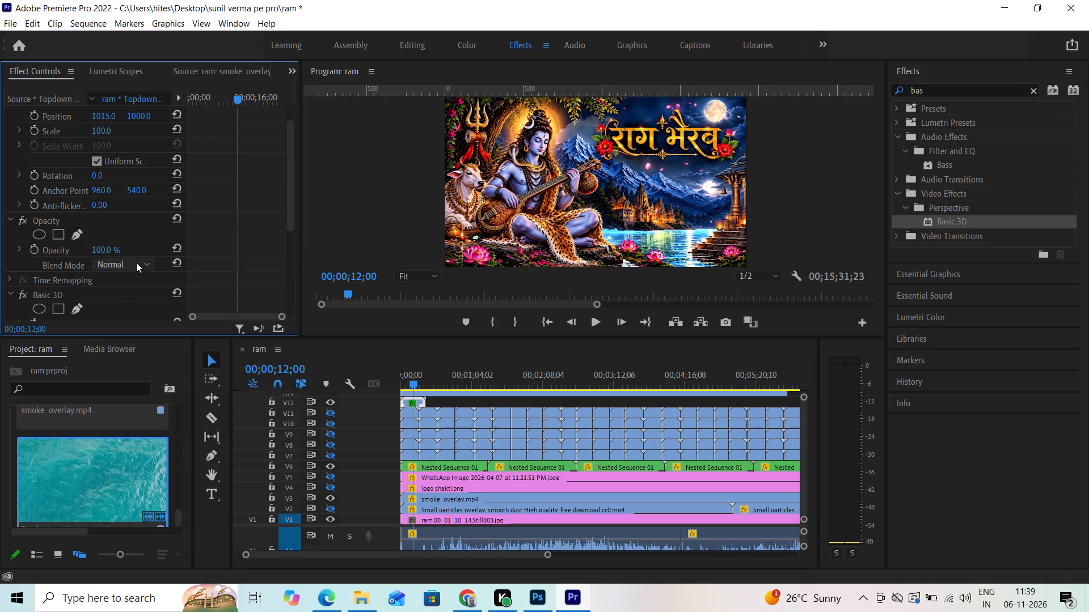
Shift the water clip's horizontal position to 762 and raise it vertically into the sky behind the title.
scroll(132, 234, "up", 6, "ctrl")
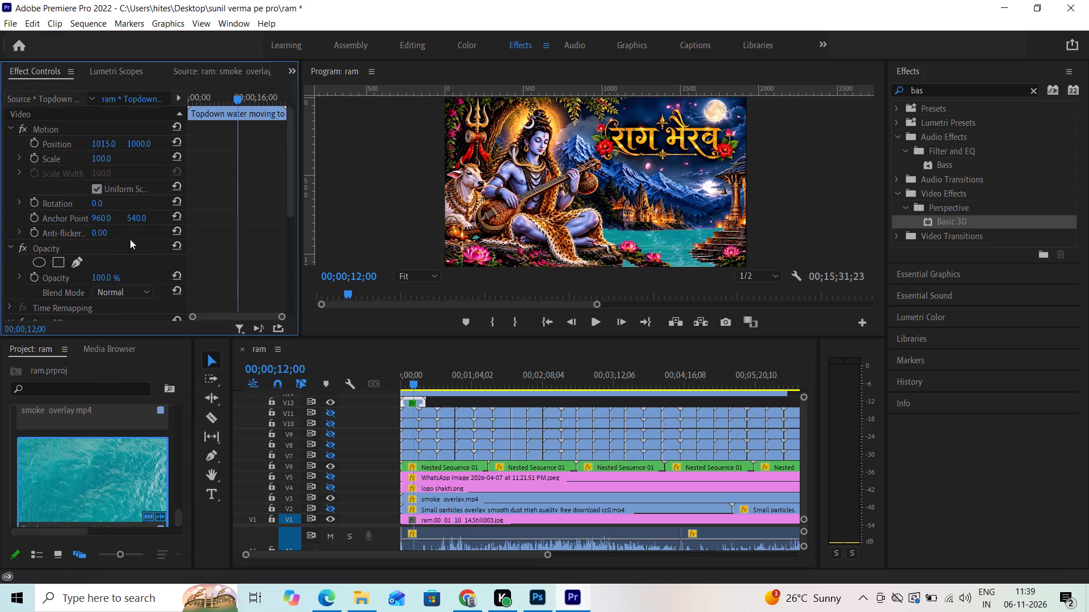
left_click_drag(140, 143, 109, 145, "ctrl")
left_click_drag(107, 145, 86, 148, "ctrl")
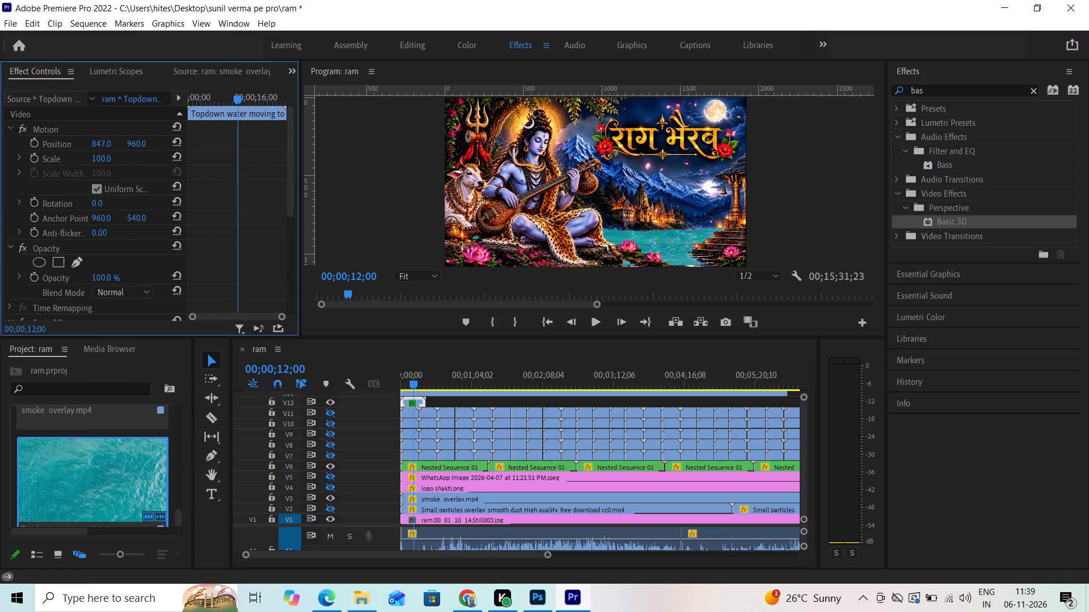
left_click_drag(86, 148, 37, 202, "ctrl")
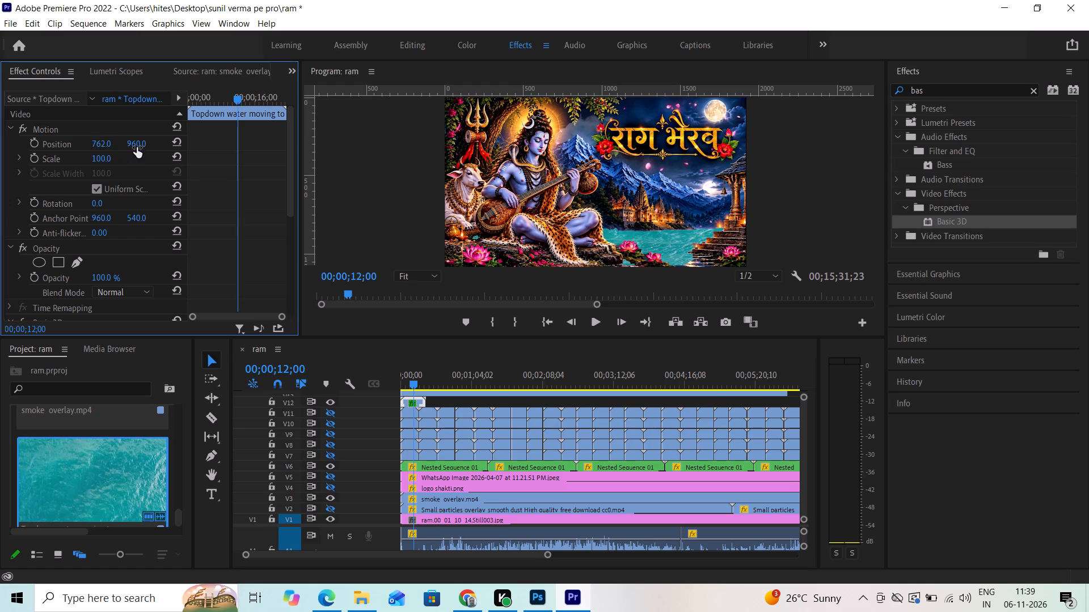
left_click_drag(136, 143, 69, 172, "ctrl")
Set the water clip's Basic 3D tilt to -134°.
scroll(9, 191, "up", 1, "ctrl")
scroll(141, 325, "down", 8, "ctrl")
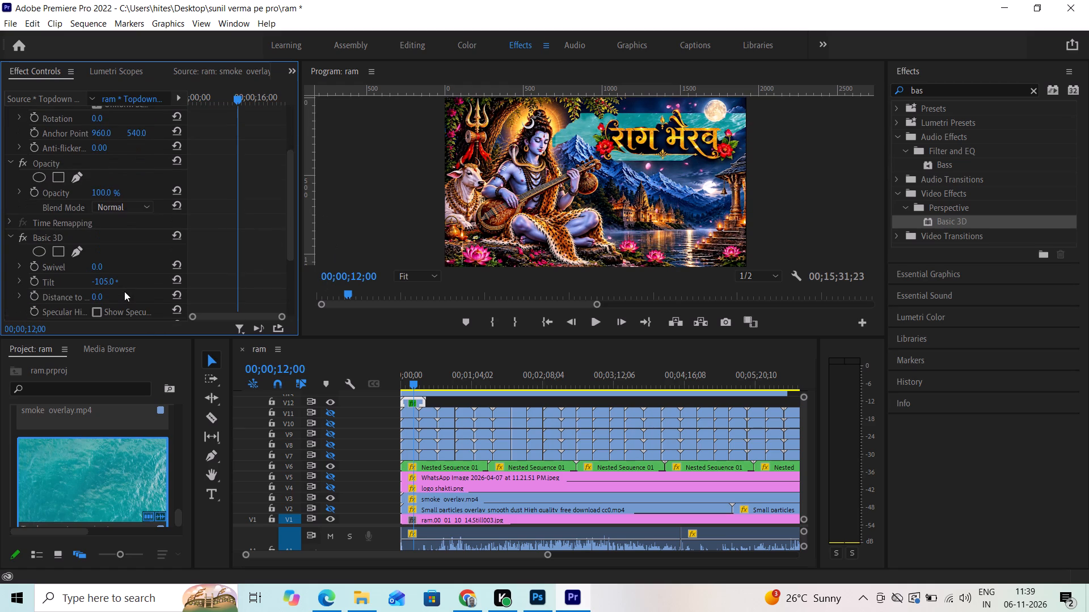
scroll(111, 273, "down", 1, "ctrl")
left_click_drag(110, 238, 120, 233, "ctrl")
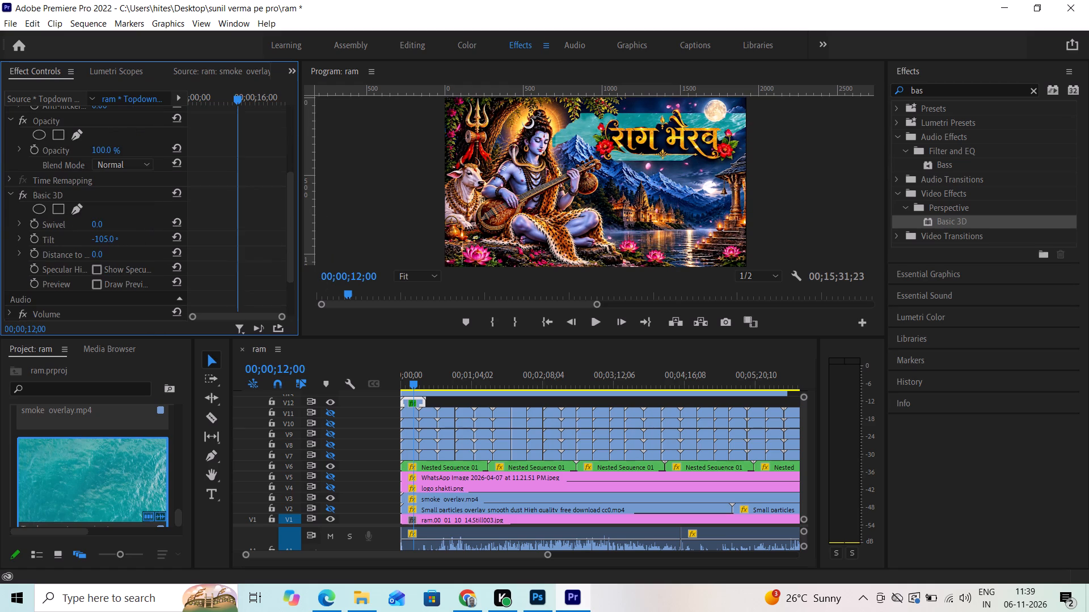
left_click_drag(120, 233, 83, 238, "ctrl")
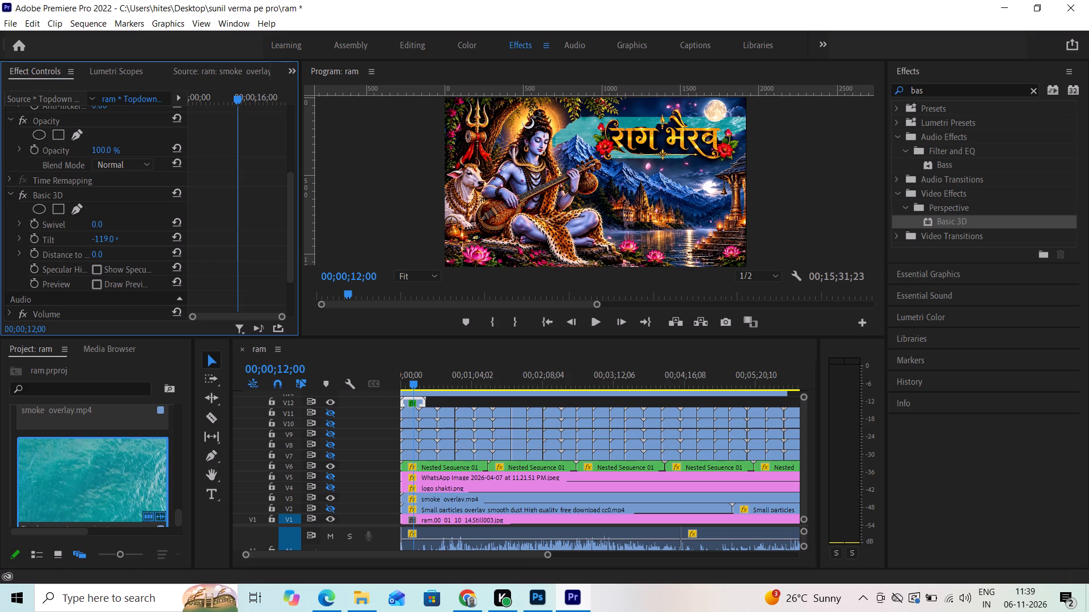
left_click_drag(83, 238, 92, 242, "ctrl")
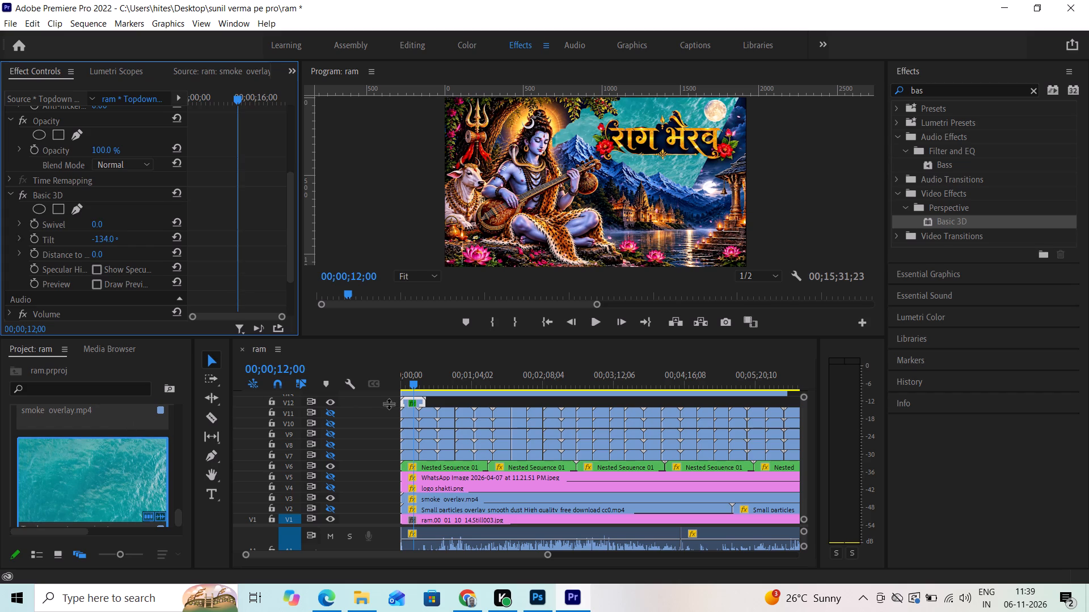
Delete the water clip from track V12.
left_click(408, 402, "ctrl")
key("Delete")
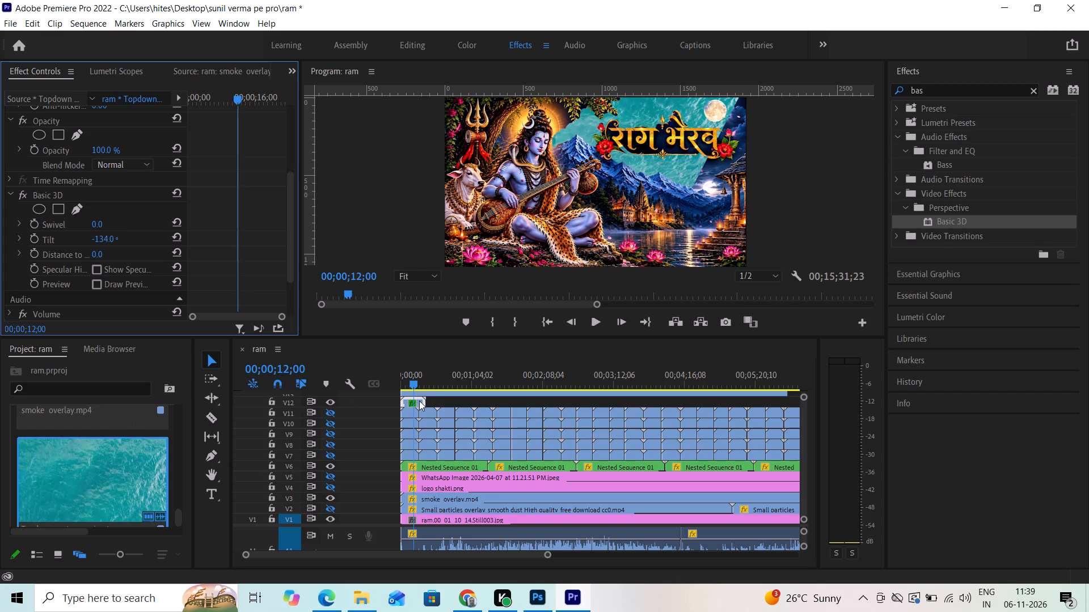
left_click(417, 402, "ctrl")
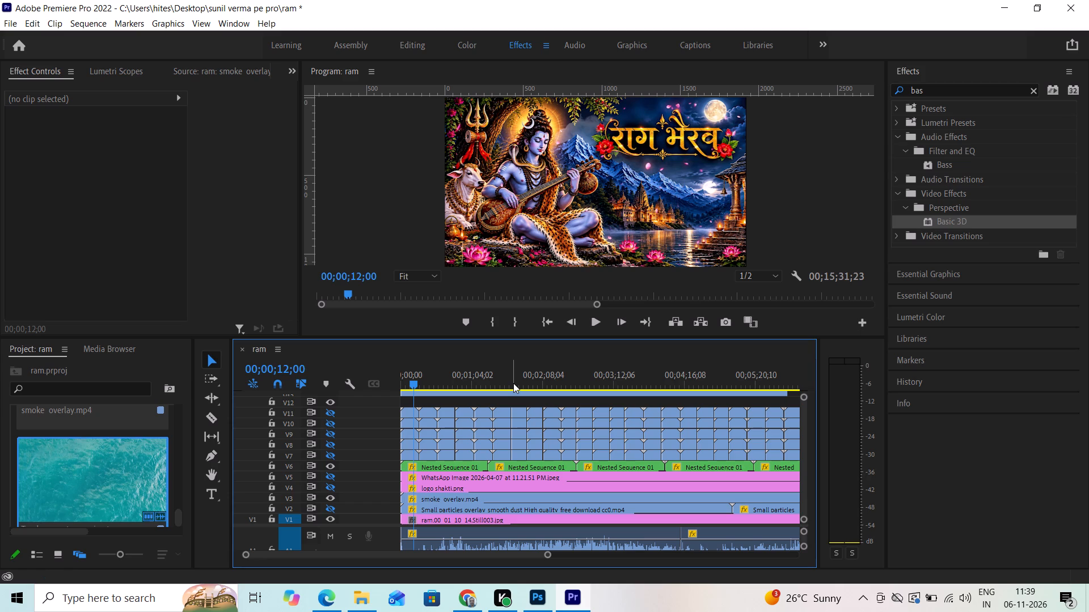
left_click(450, 390, "ctrl")
Play the sequence from 00;00;12;00 and review the picture in the enlarged program monitor, stopping near 00;01;34;28.
left_click(594, 322, "ctrl")
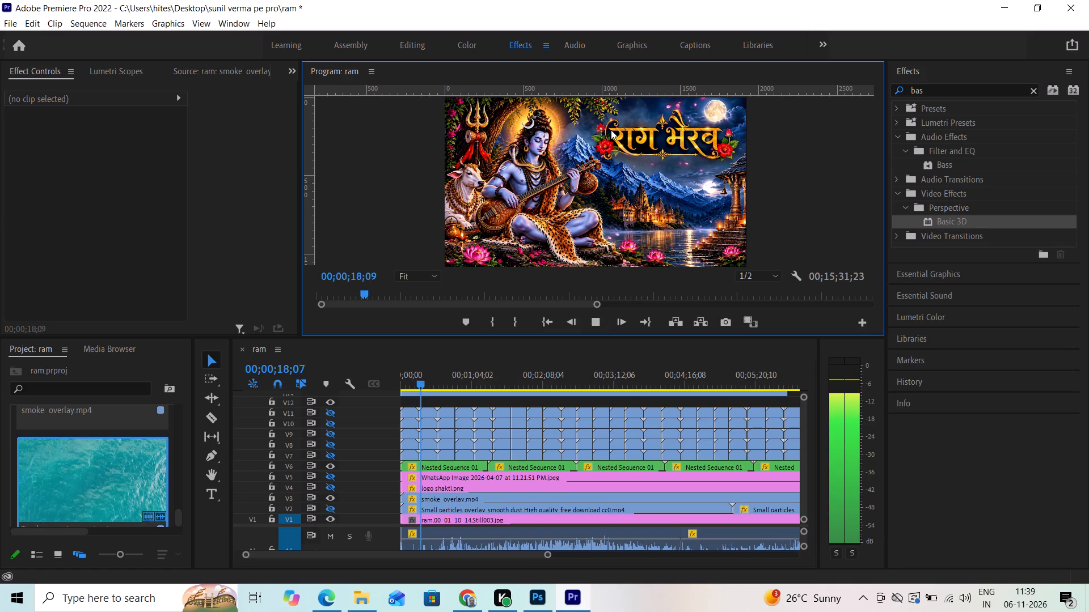
left_click(630, 148, "ctrl")
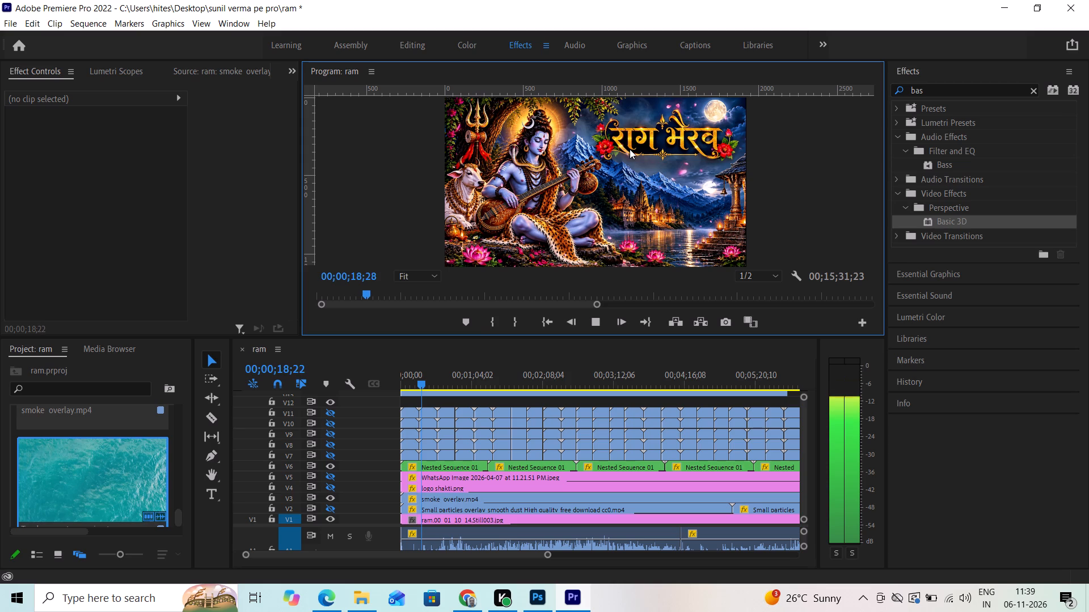
key("grave")
key("grave")
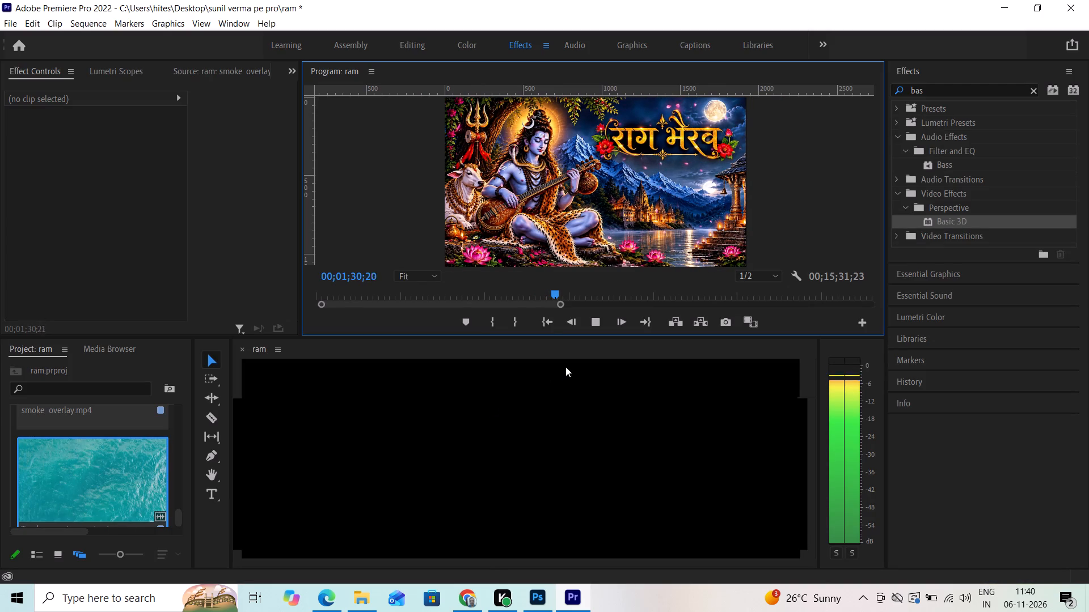
left_click(597, 324, "ctrl")
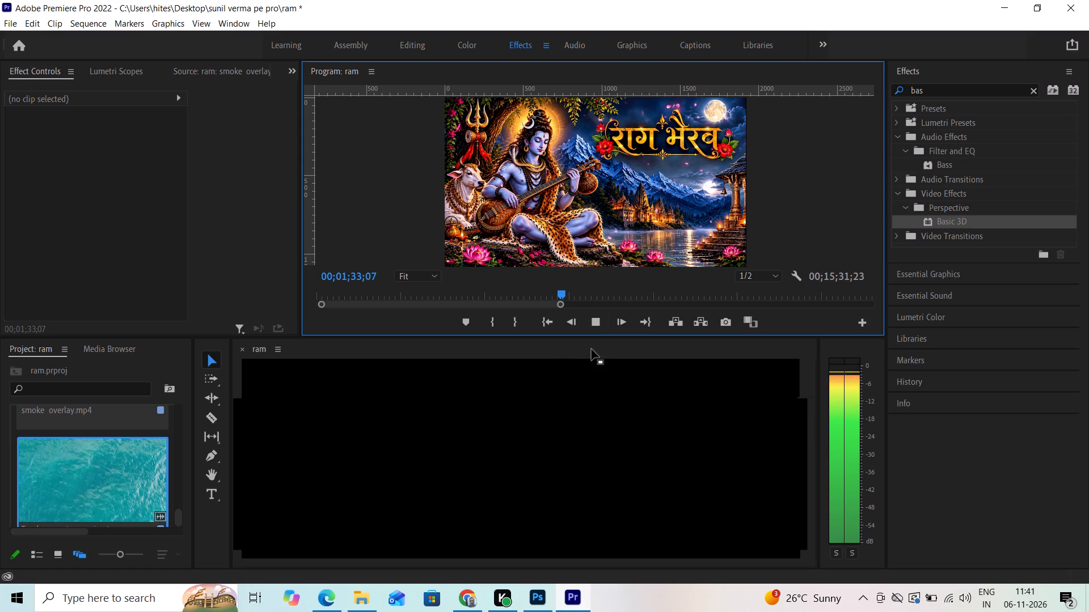
Delete the long clip on the video track directly above V12.
left_click(531, 405, "ctrl")
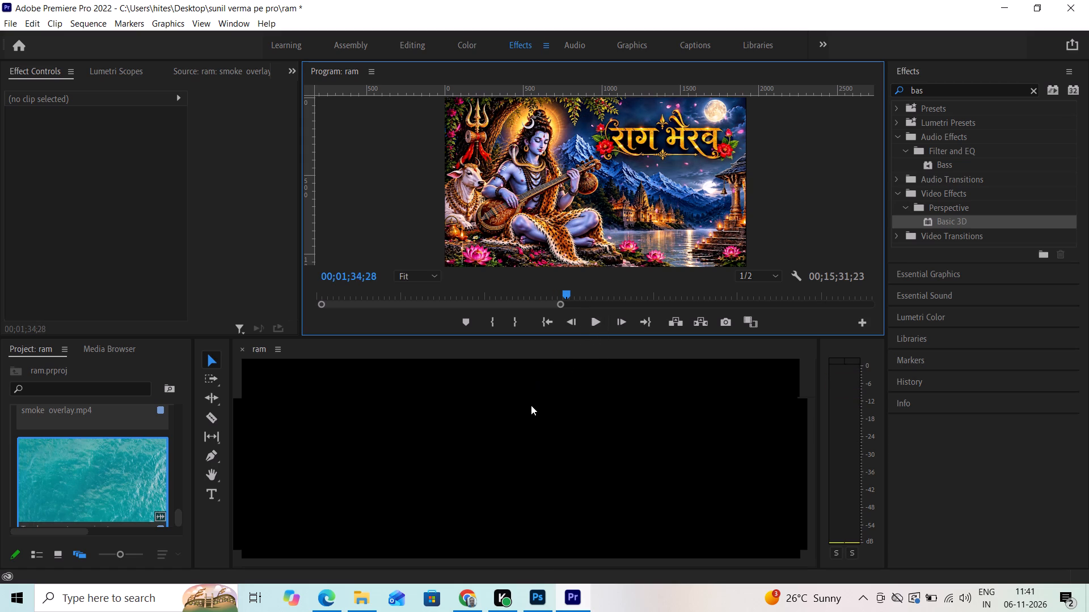
left_click(522, 393, "ctrl")
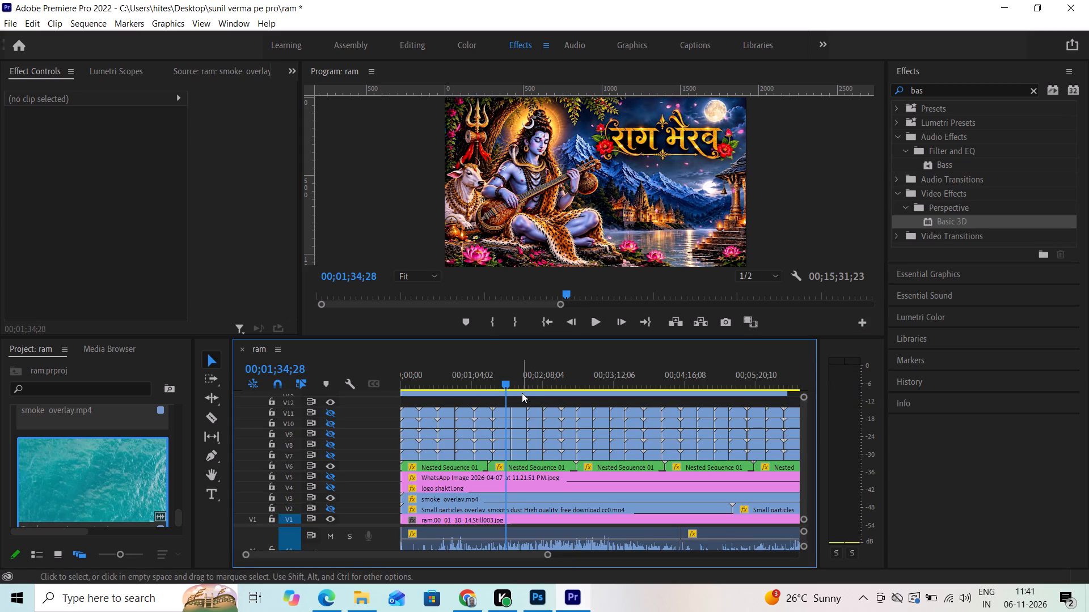
key("Delete")
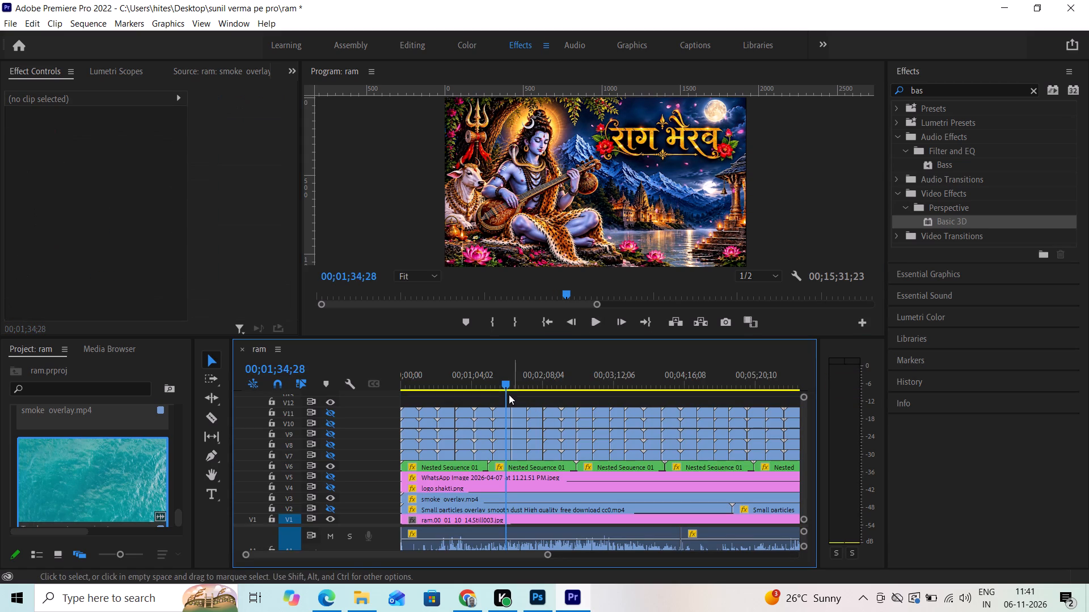
Move the playhead to 00;01;18;04 and turn on the track output of video tracks V8 to V11.
left_click(489, 389, "ctrl")
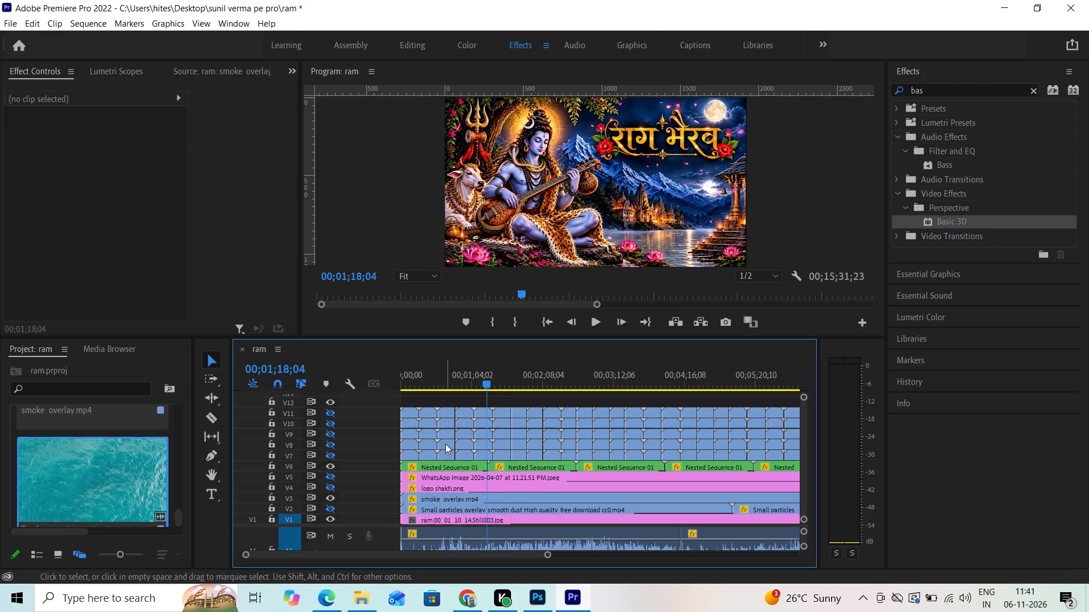
left_click(807, 397, "ctrl")
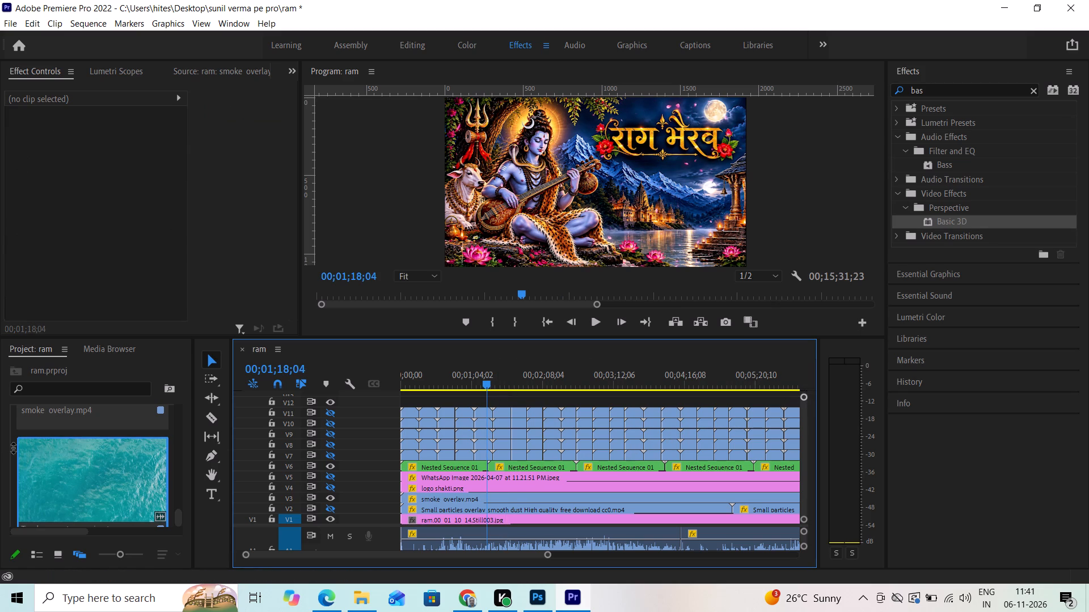
left_click(332, 416, "ctrl")
left_click(334, 423, "ctrl")
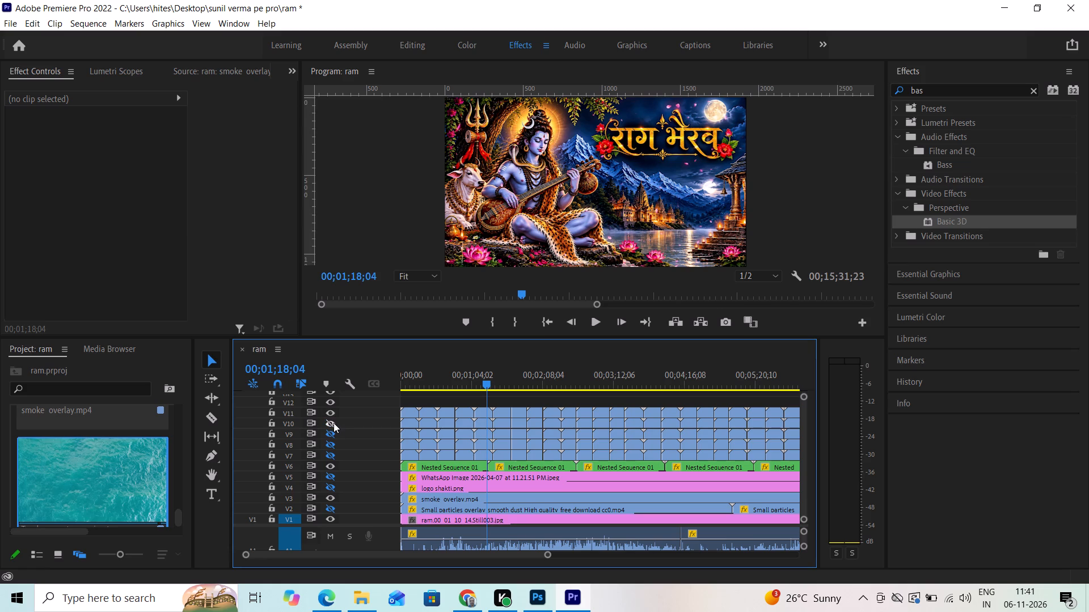
left_click(331, 432, "ctrl")
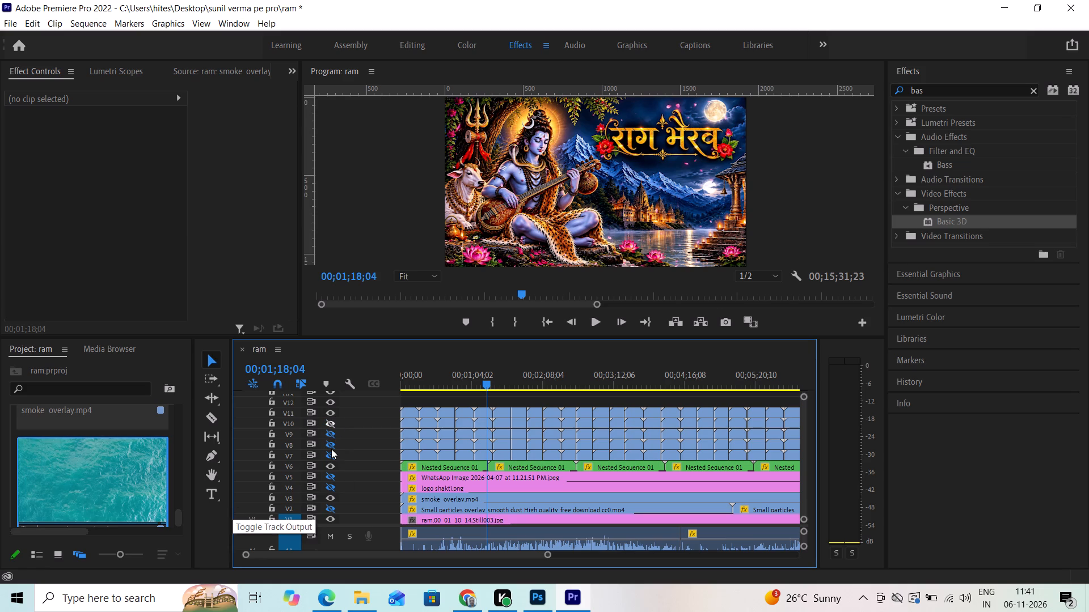
left_click(331, 445, "ctrl")
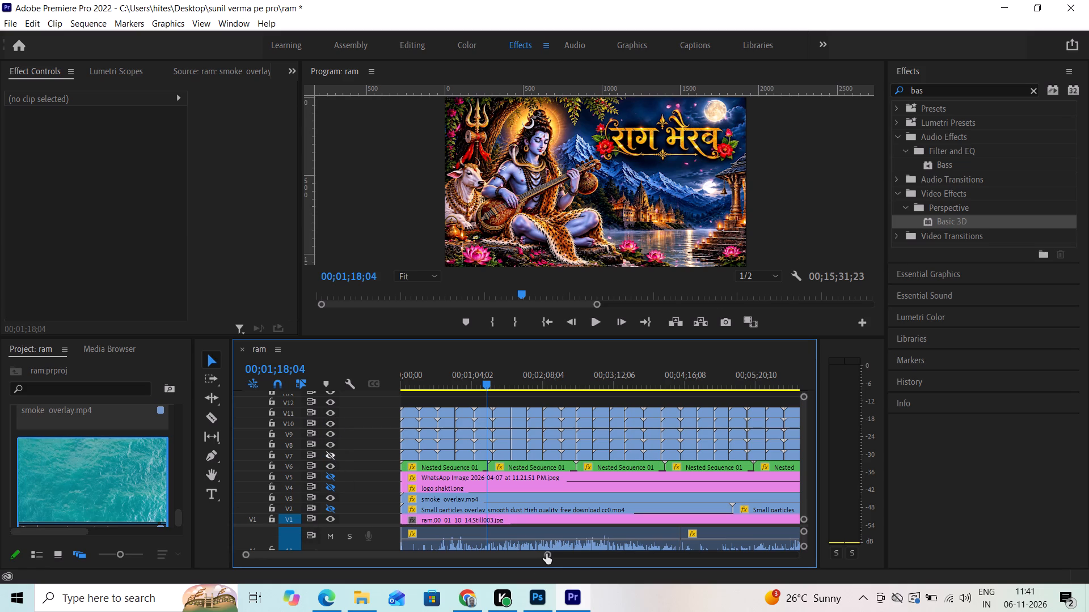
Expose the lower audio tracks and unlink the first run of Candle Flame clips on audio track A7 from their video.
left_click_drag(546, 554, 632, 556, "ctrl")
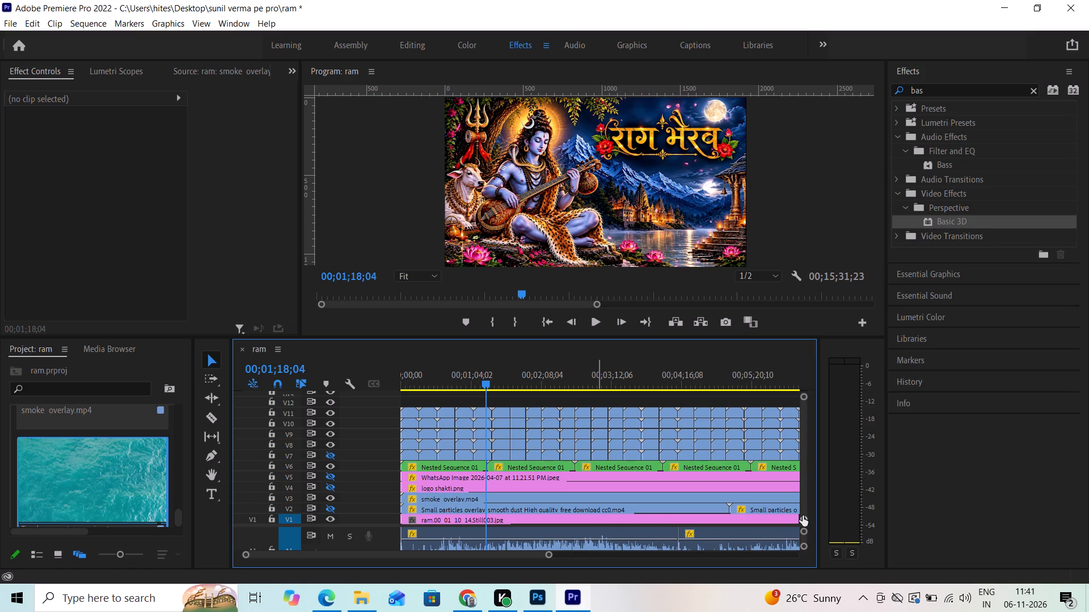
left_click_drag(804, 515, 813, 464, "ctrl")
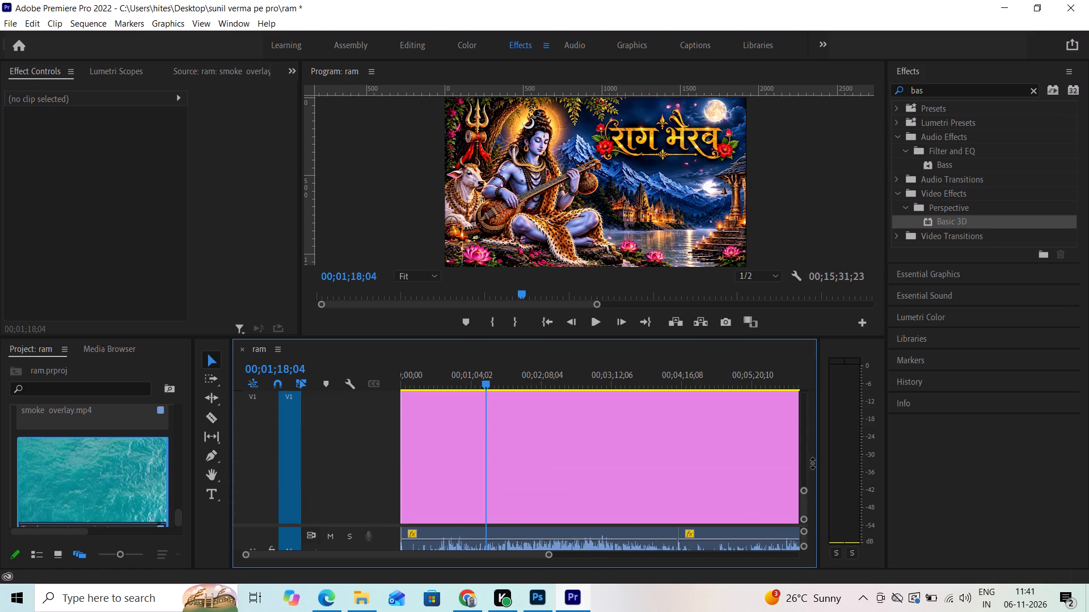
left_click_drag(813, 464, 813, 564, "ctrl")
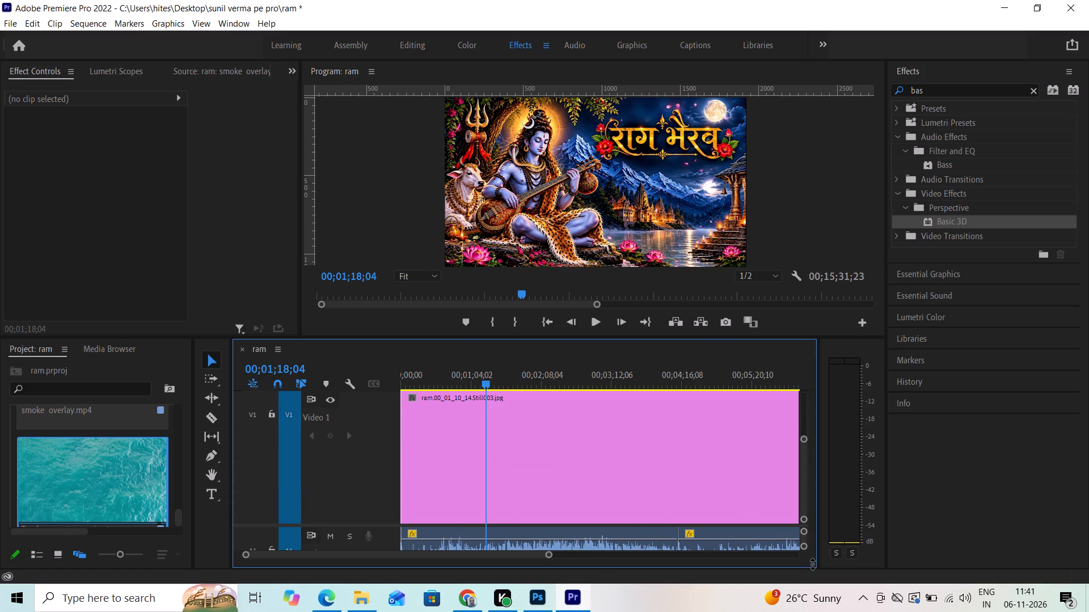
left_click_drag(813, 564, 813, 567, "ctrl")
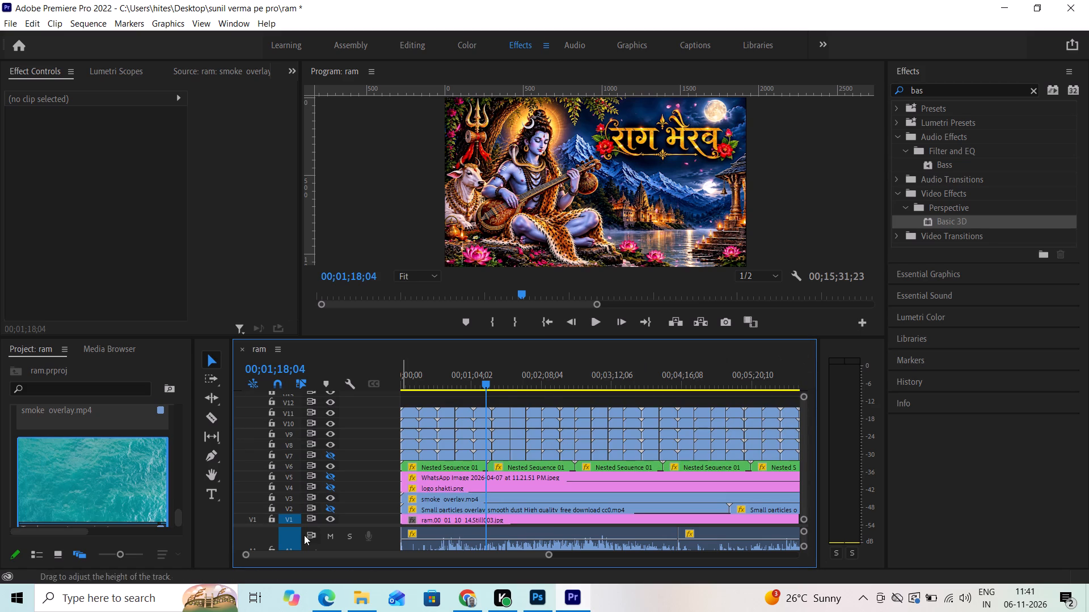
left_click_drag(308, 525, 316, 465, "ctrl")
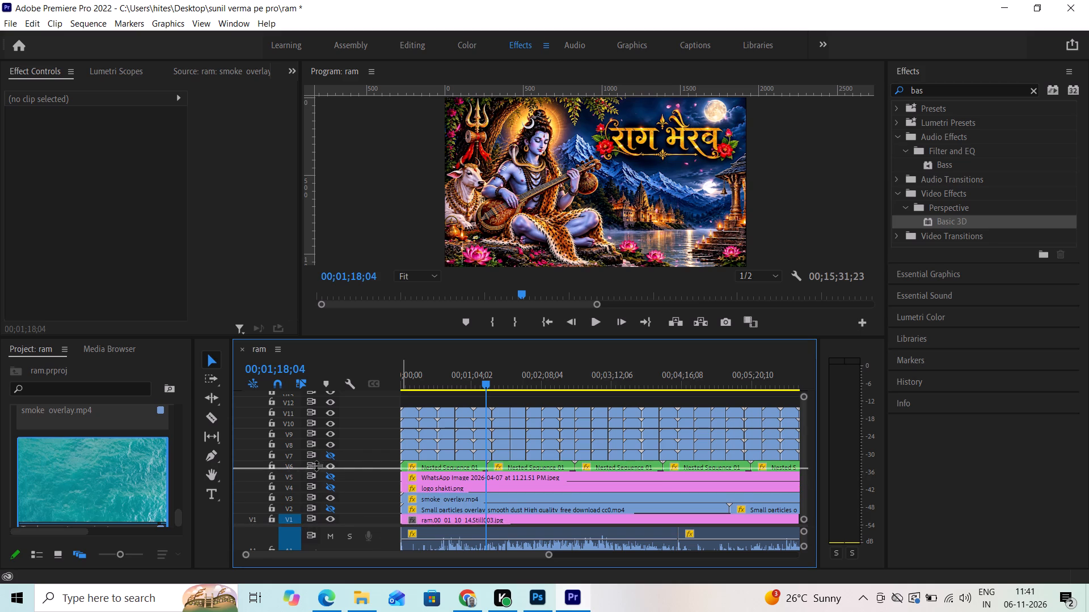
left_click_drag(316, 465, 317, 458, "ctrl")
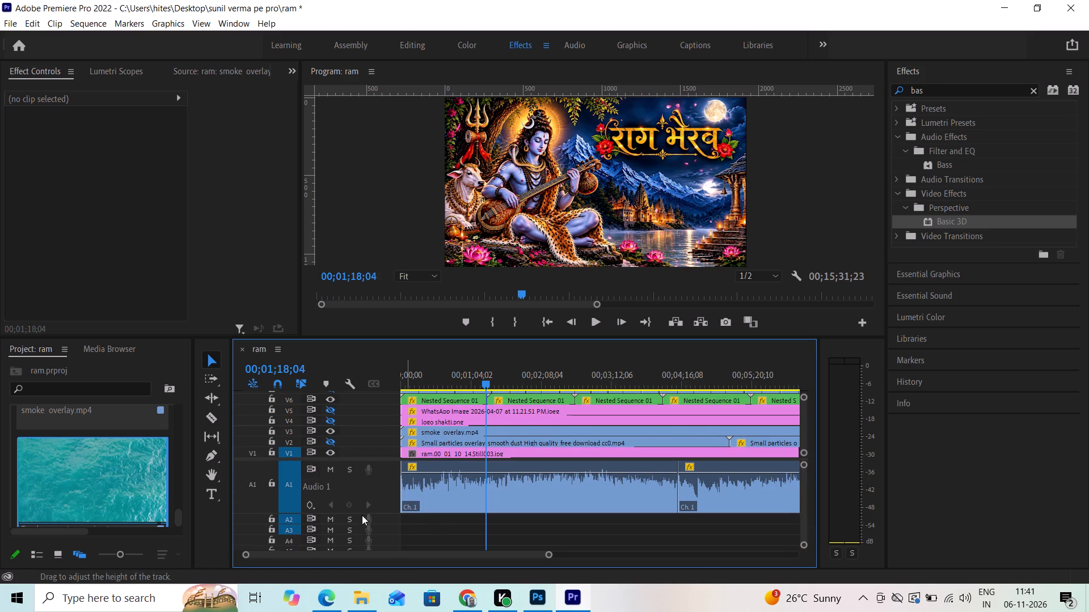
left_click_drag(803, 543, 804, 525, "ctrl")
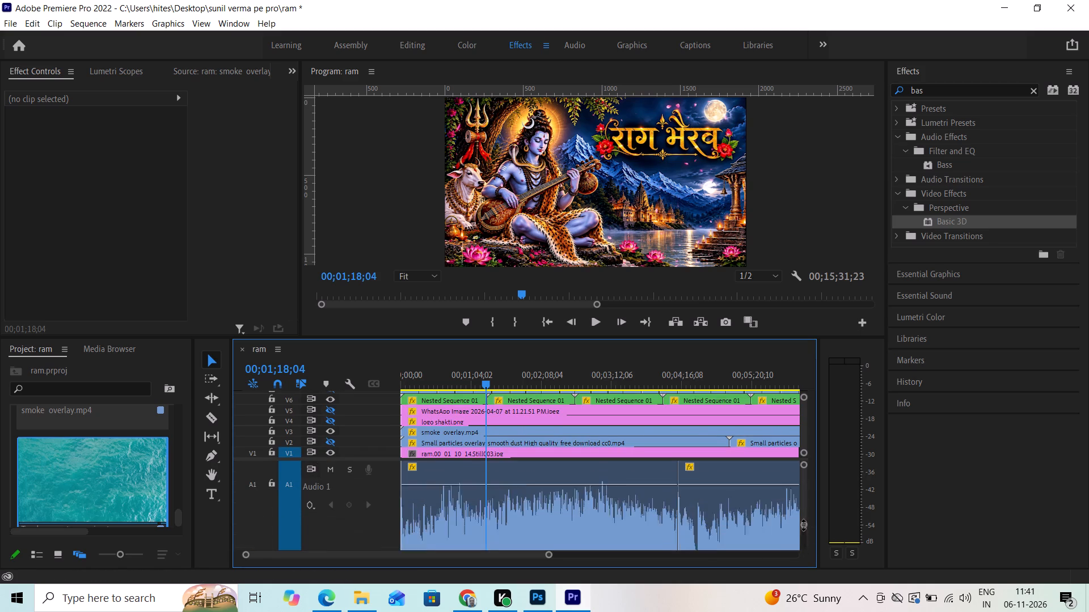
left_click_drag(804, 525, 801, 598, "ctrl")
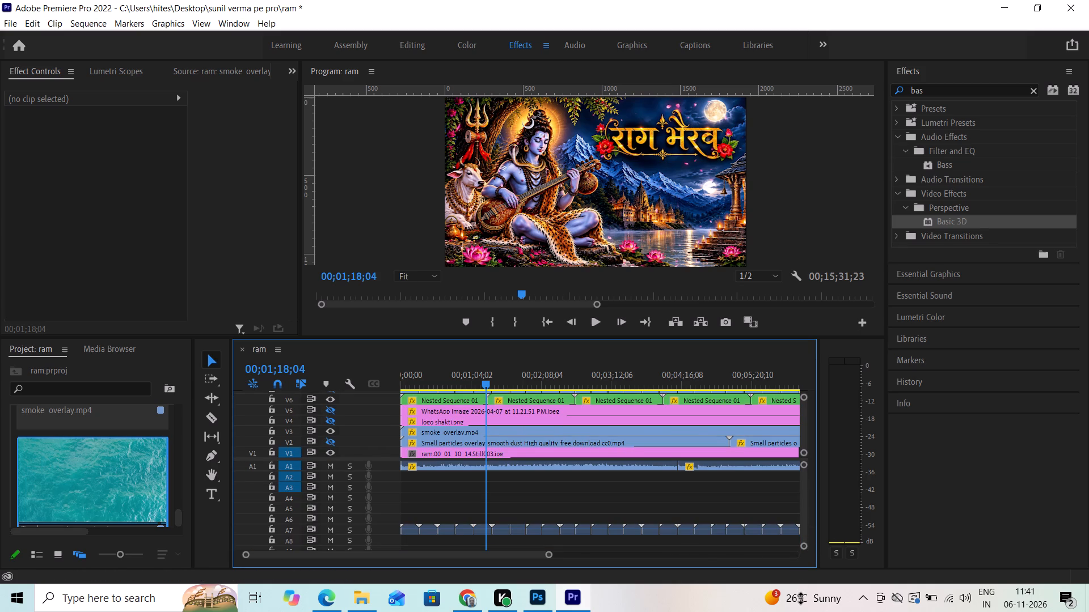
left_click_drag(801, 598, 801, 598, "ctrl")
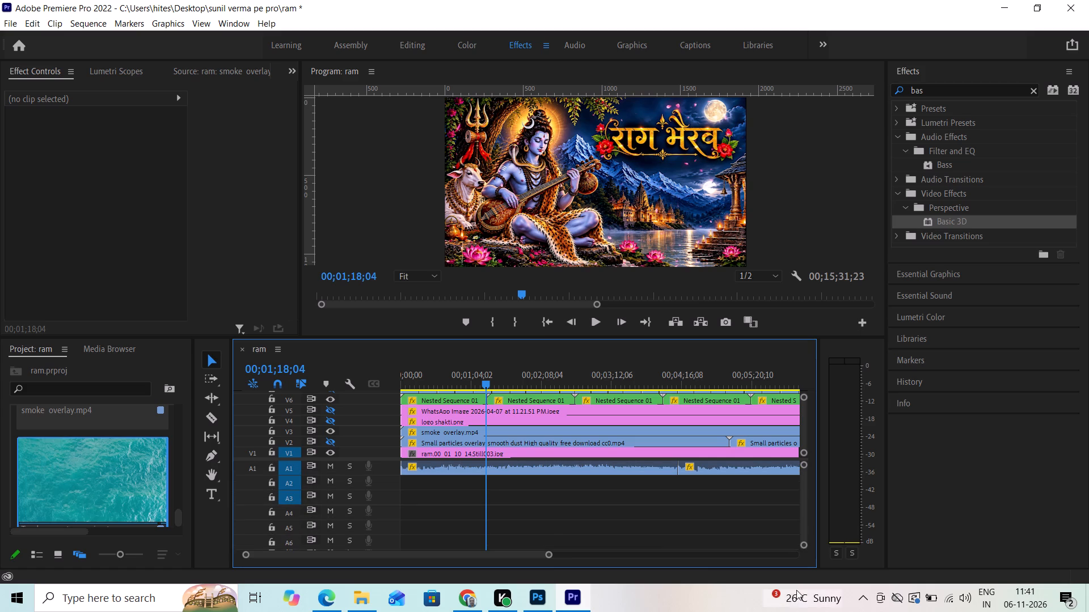
left_click_drag(804, 544, 804, 542, "ctrl")
left_click_drag(804, 542, 807, 572, "ctrl")
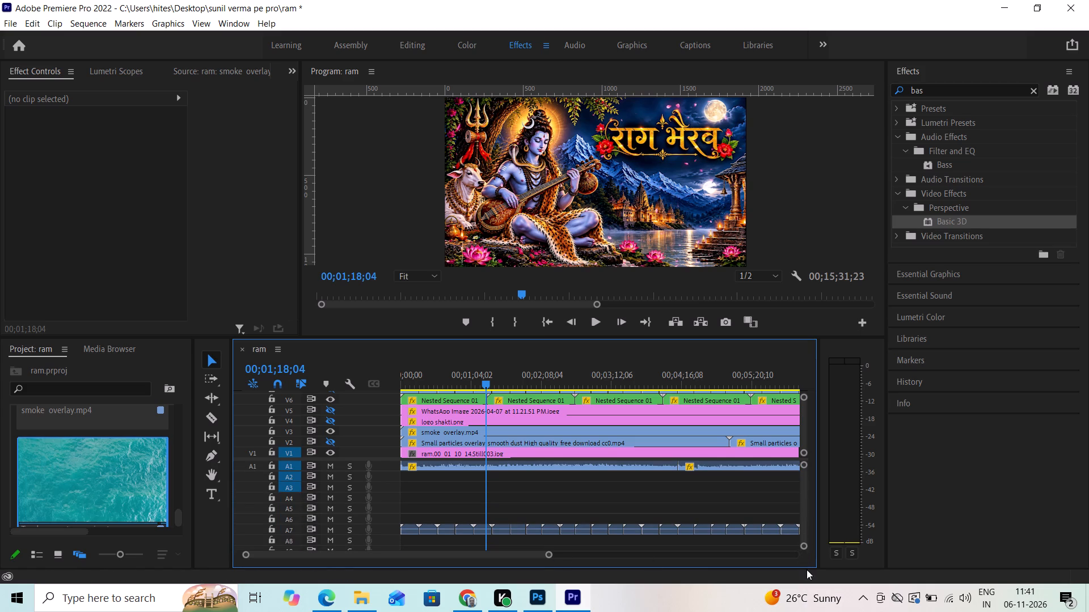
left_click(754, 530, "ctrl")
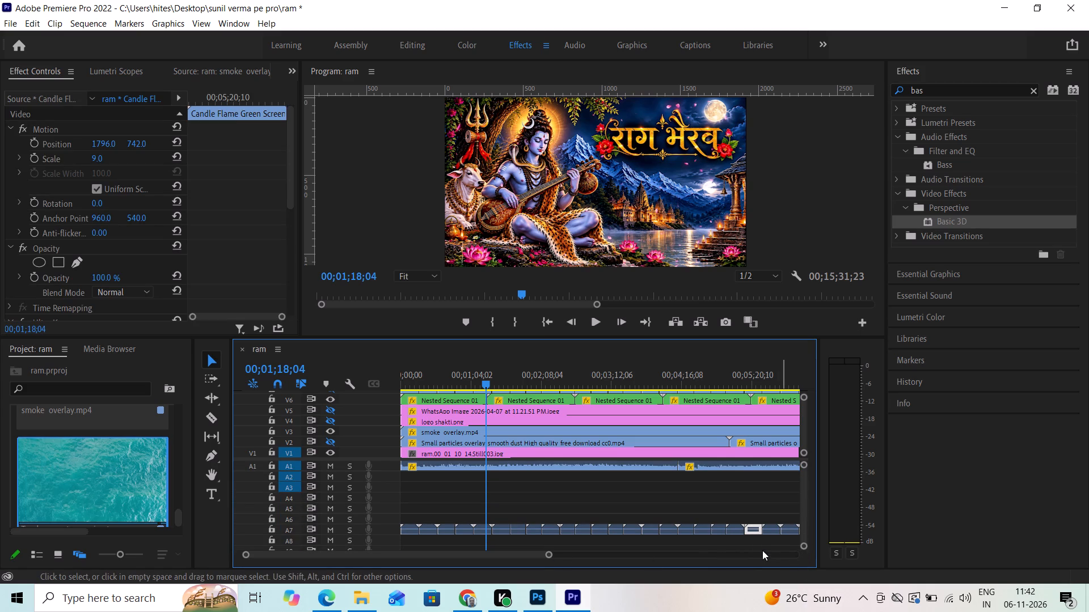
left_click_drag(769, 545, 392, 522, "ctrl")
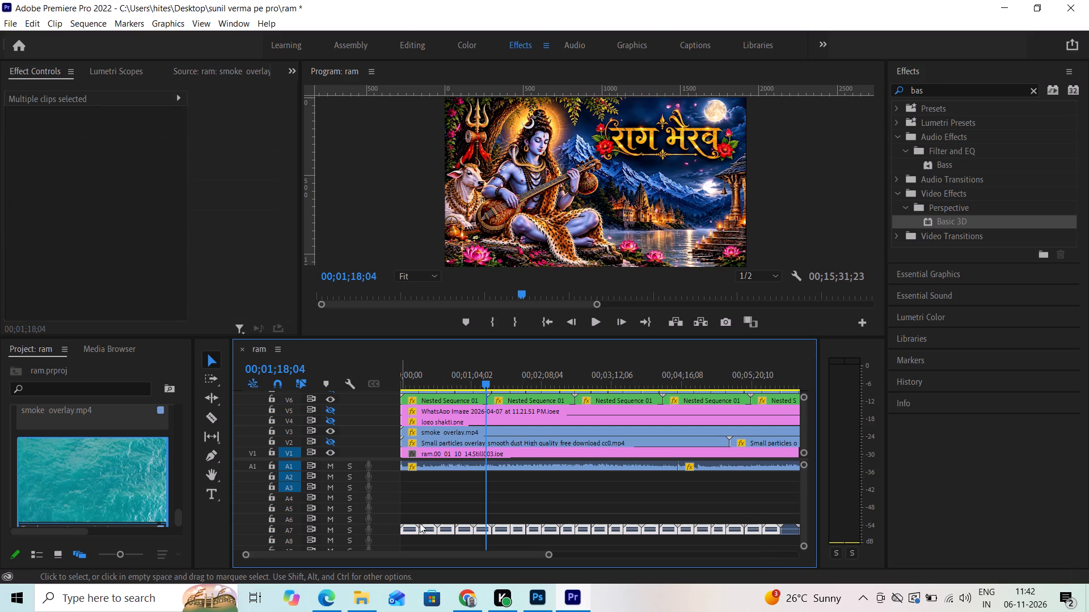
right_click(428, 529, "ctrl")
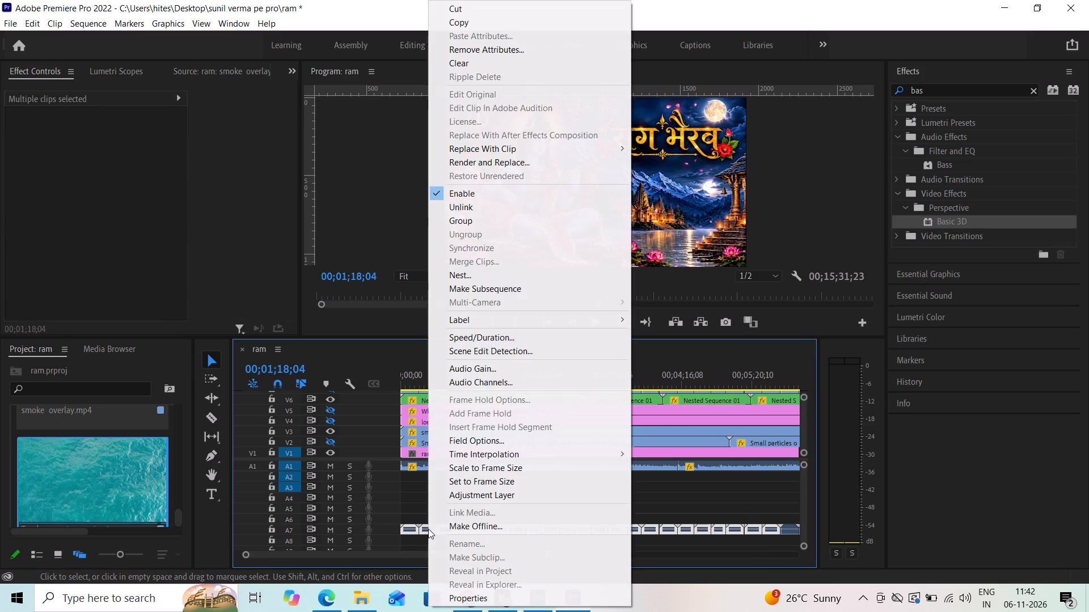
left_click(450, 207, "ctrl")
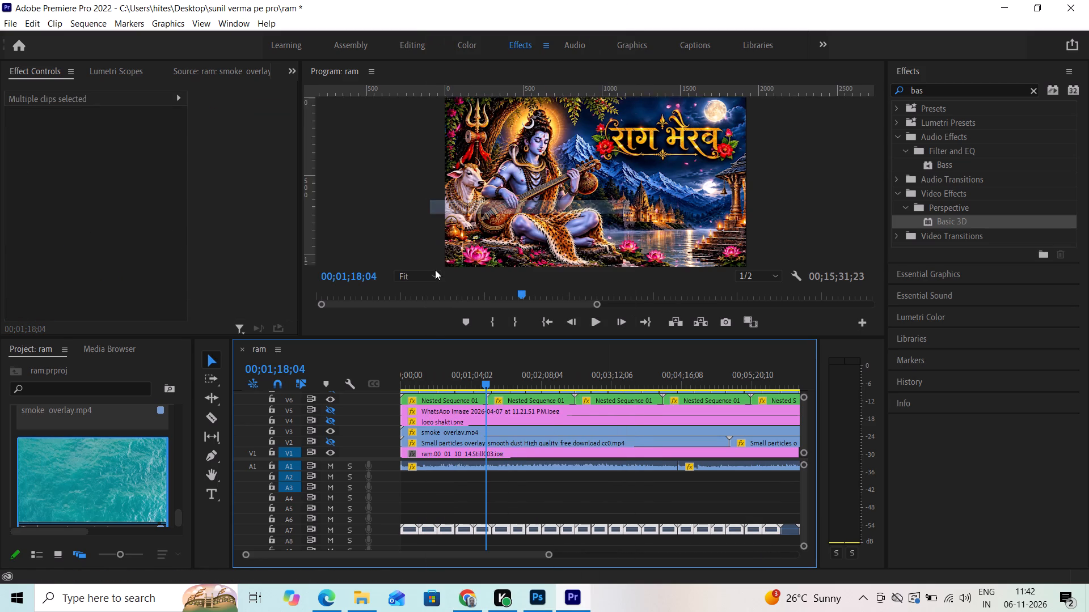
Unlink all Candle Flame clips along the full length of audio track A7 from their video.
left_click(420, 507, "ctrl")
left_click_drag(398, 511, 462, 501, "ctrl")
left_click_drag(412, 513, 619, 535, "ctrl")
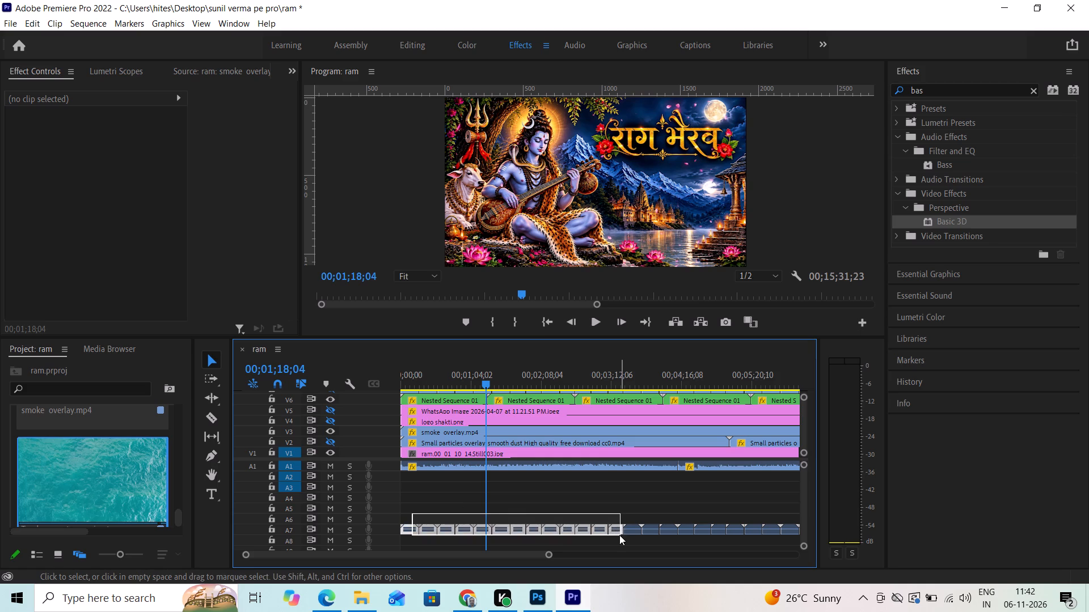
left_click_drag(619, 535, 619, 534, "ctrl")
left_click(611, 510, "ctrl")
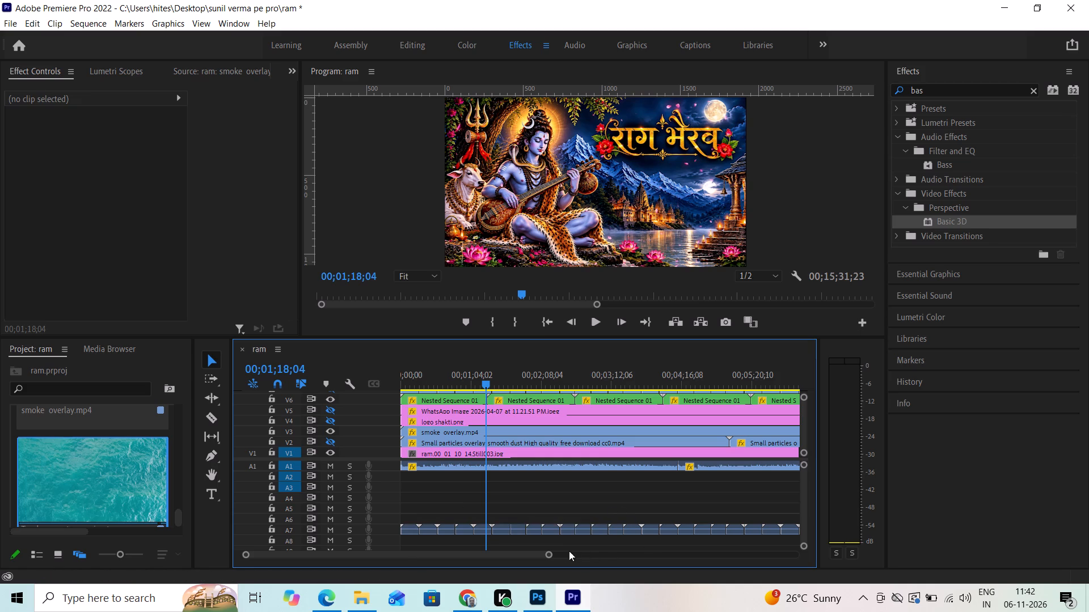
left_click_drag(547, 552, 711, 544, "ctrl")
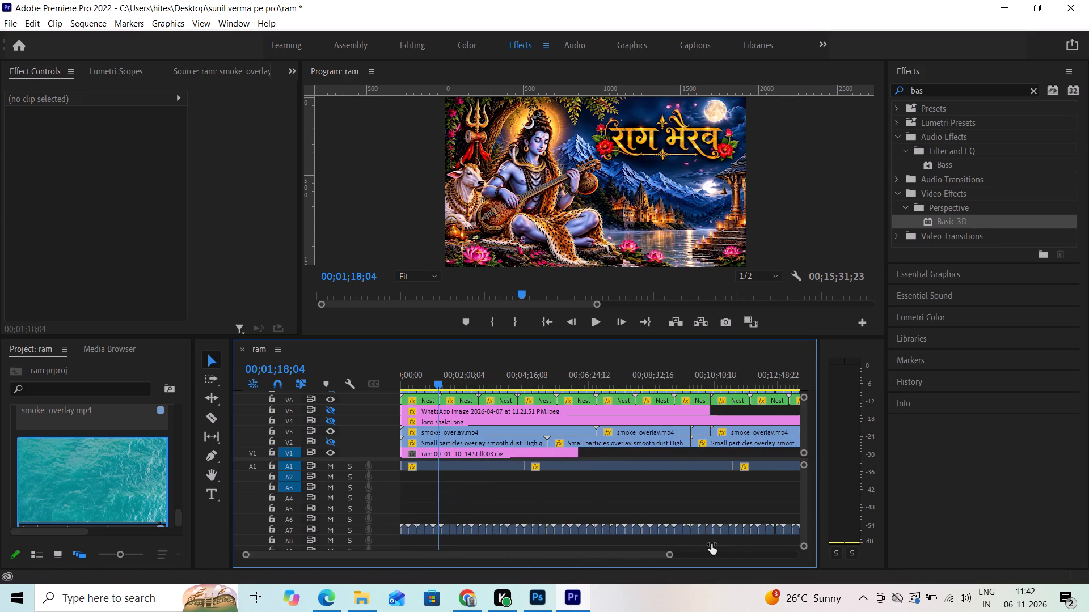
left_click_drag(711, 544, 762, 544, "ctrl")
left_click_drag(722, 514, 704, 534, "ctrl")
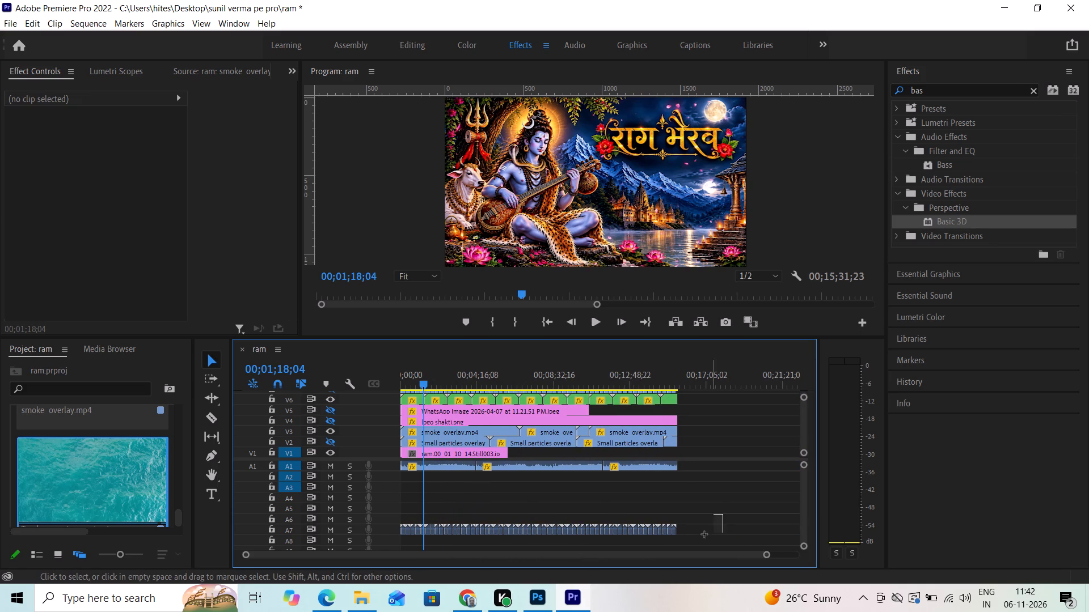
left_click_drag(704, 534, 356, 537, "ctrl")
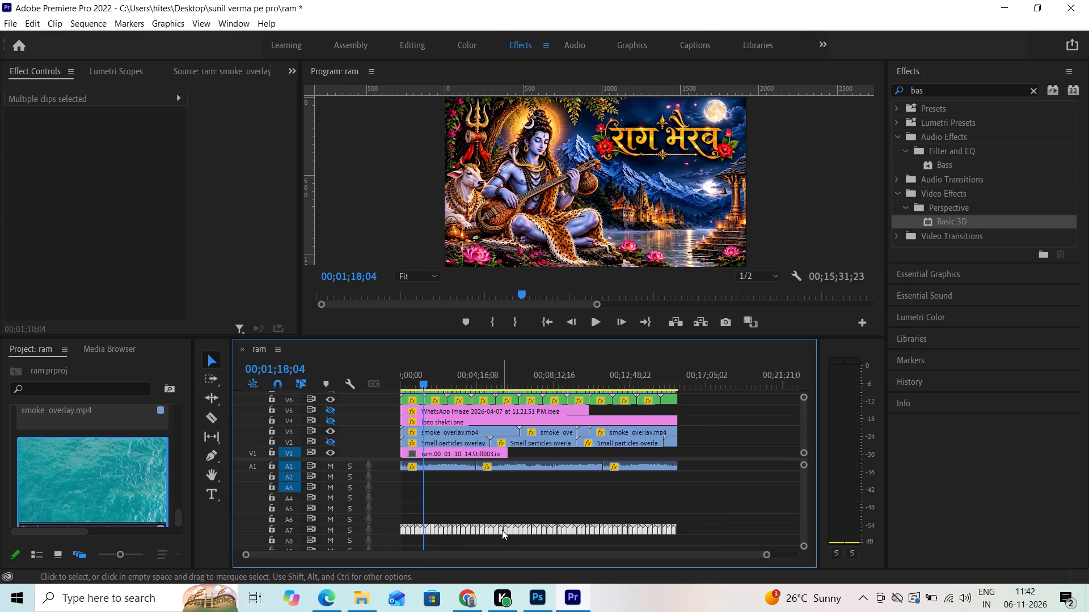
right_click(502, 529, "ctrl")
left_click(529, 210, "ctrl")
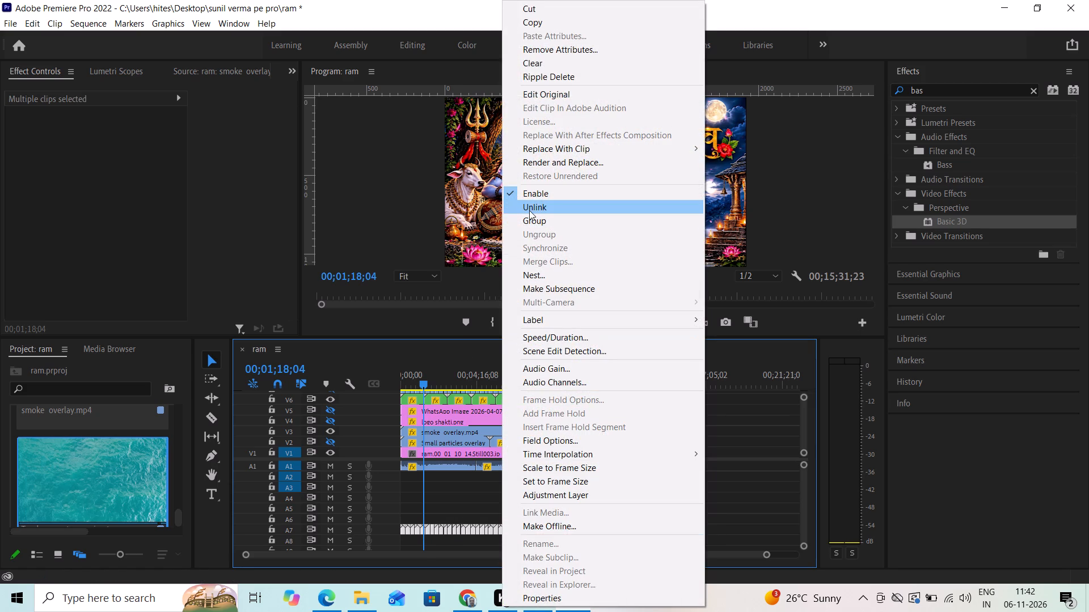
Delete all the unlinked Candle Flame audio clips along the full length of audio track A7.
left_click(703, 521, "ctrl")
left_click_drag(703, 512, 691, 533, "ctrl")
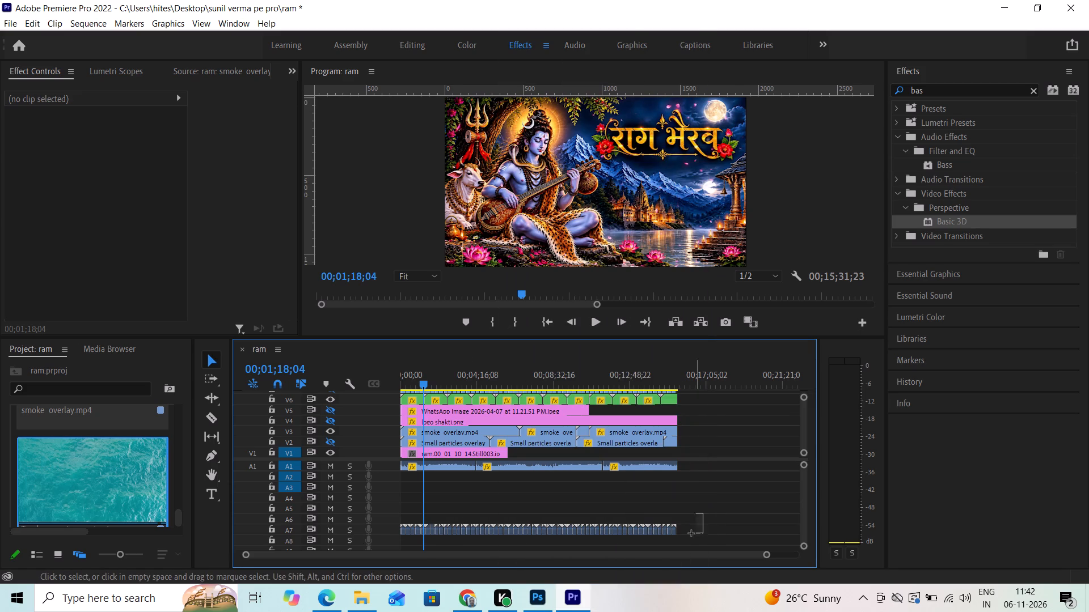
left_click_drag(691, 533, 332, 553, "ctrl")
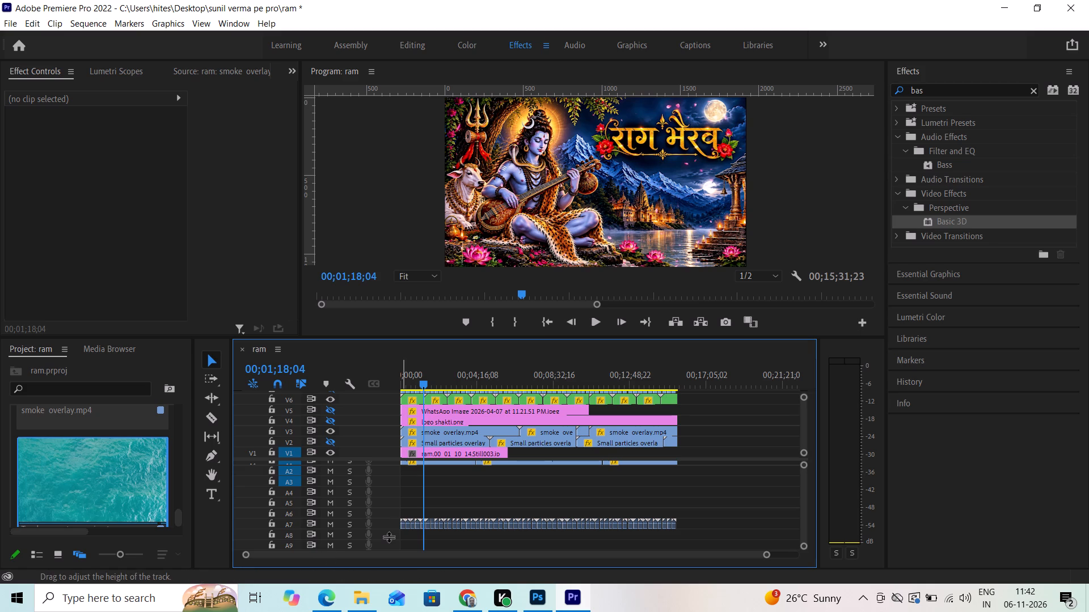
left_click(498, 500, "ctrl")
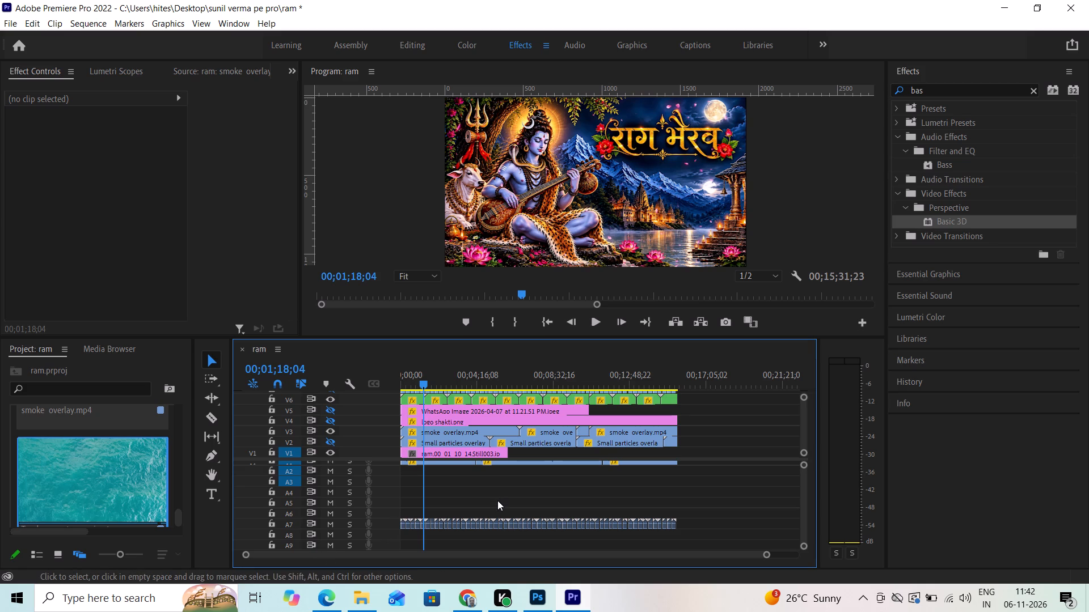
left_click(451, 503, "ctrl")
left_click_drag(445, 501, 622, 535, "ctrl")
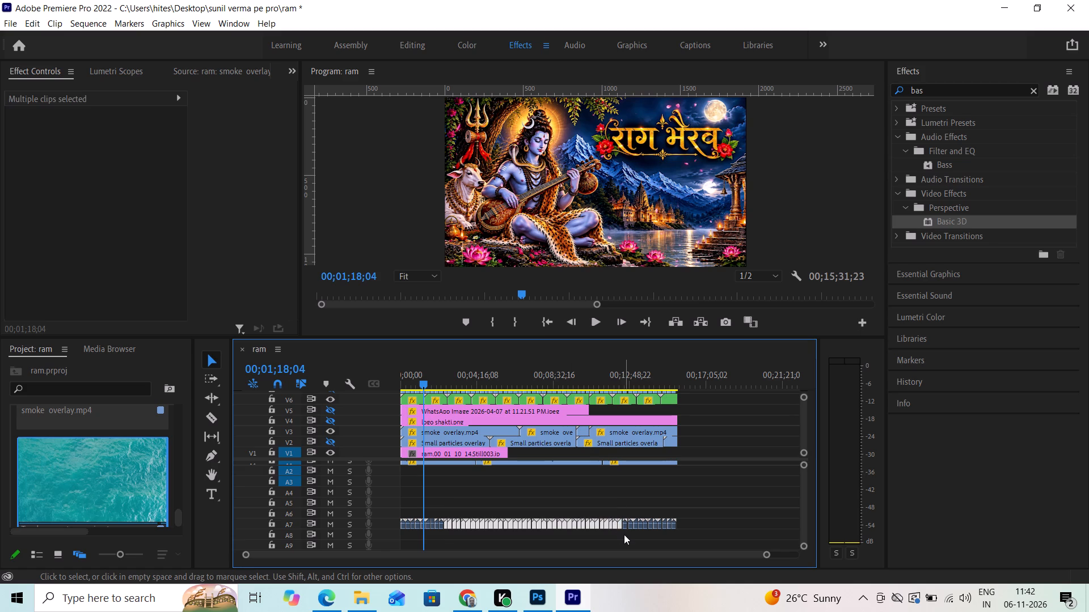
key("Delete")
key("Delete")
left_click_drag(704, 505, 674, 529, "ctrl")
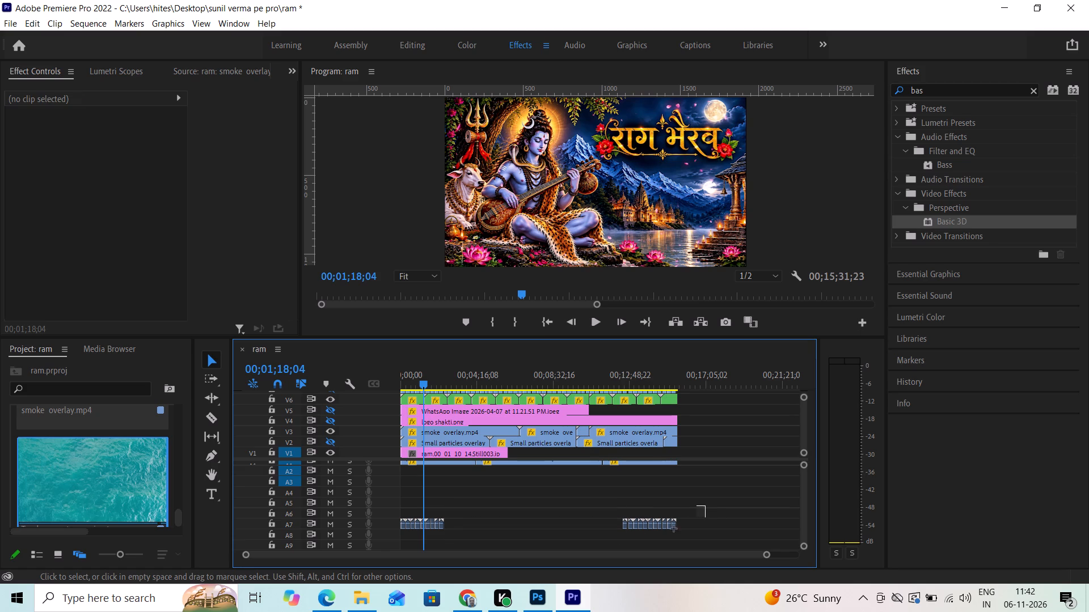
left_click_drag(674, 529, 590, 540, "ctrl")
key("Delete")
key("Delete")
key("Delete")
left_click_drag(495, 506, 357, 549, "ctrl")
key("Delete")
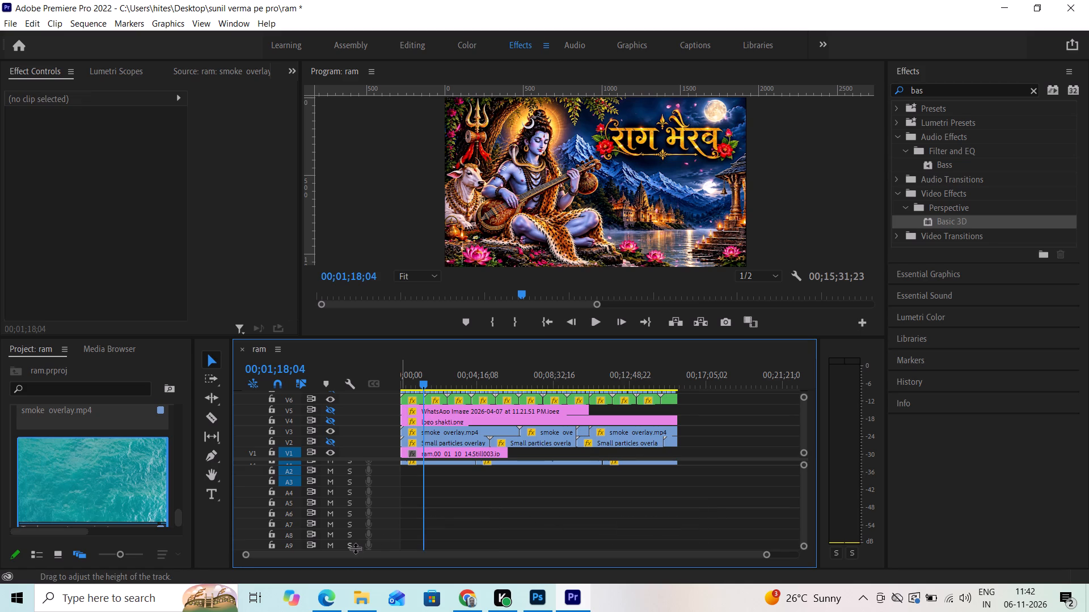
key("Delete")
key("Delete")
key("Delete")
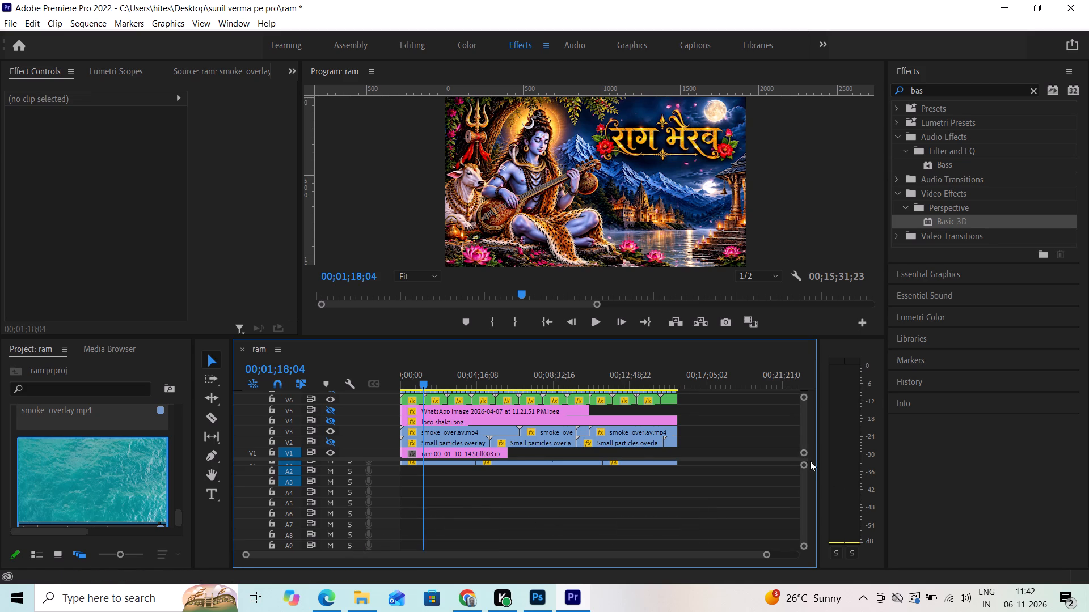
Increase the height of audio track A1 so its waveform is displayed.
left_click(807, 441, "ctrl")
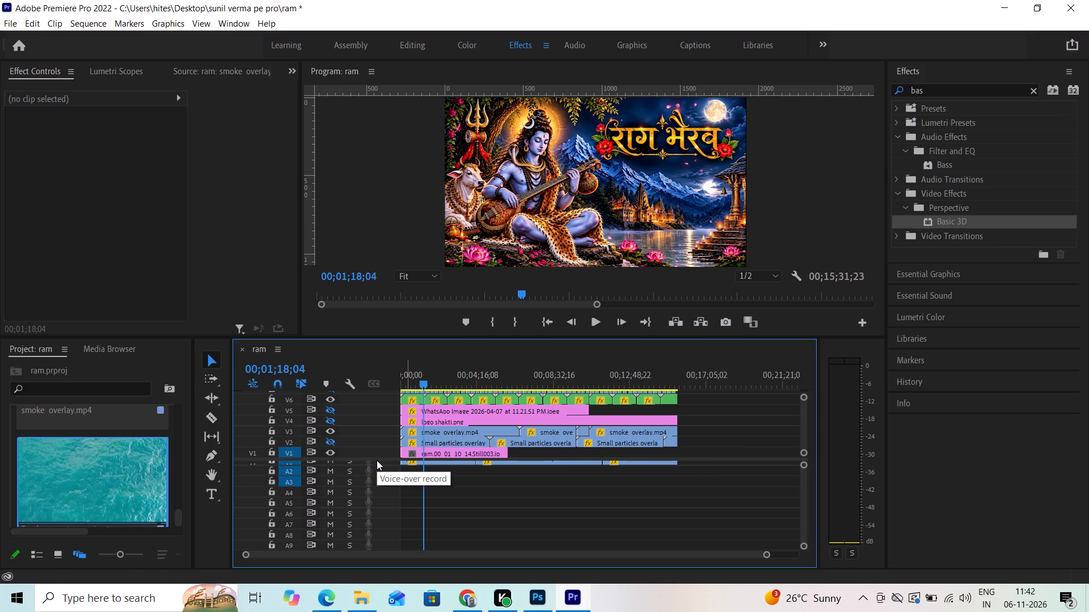
left_click_drag(378, 464, 380, 494, "ctrl")
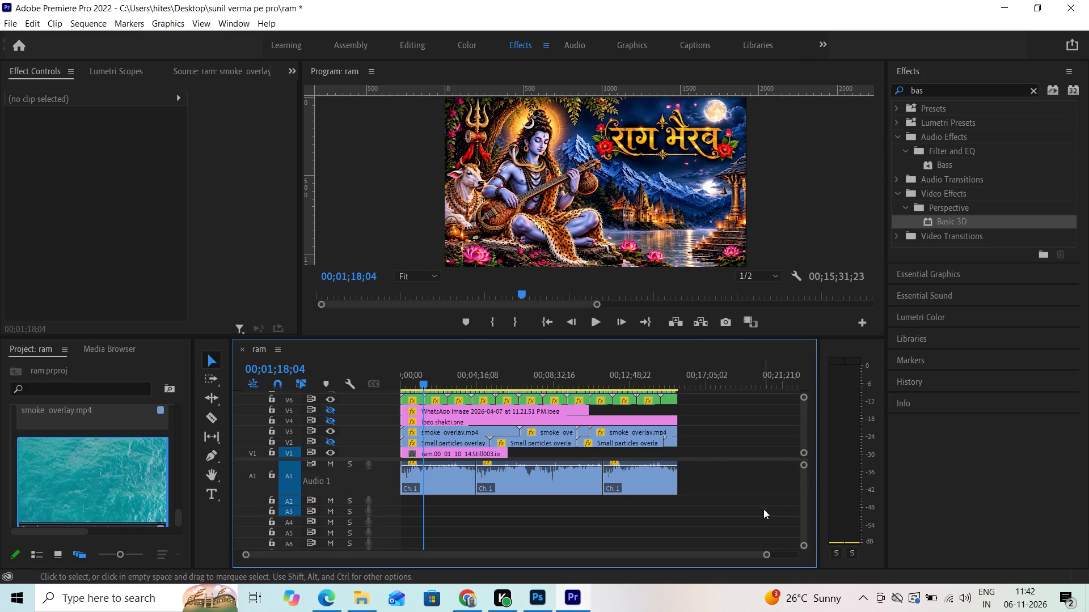
left_click(806, 396, "ctrl")
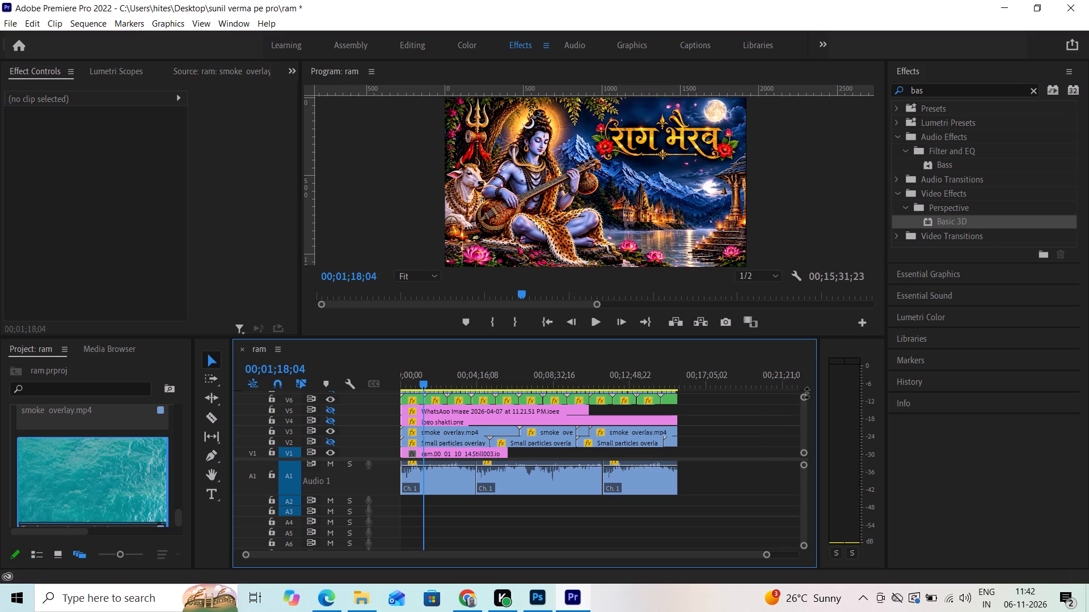
Give the video tracks more room above the audio and turn on the track output of V2, V4, V5 and V7.
left_click_drag(344, 460, 345, 469, "ctrl")
left_click_drag(345, 469, 345, 504, "ctrl")
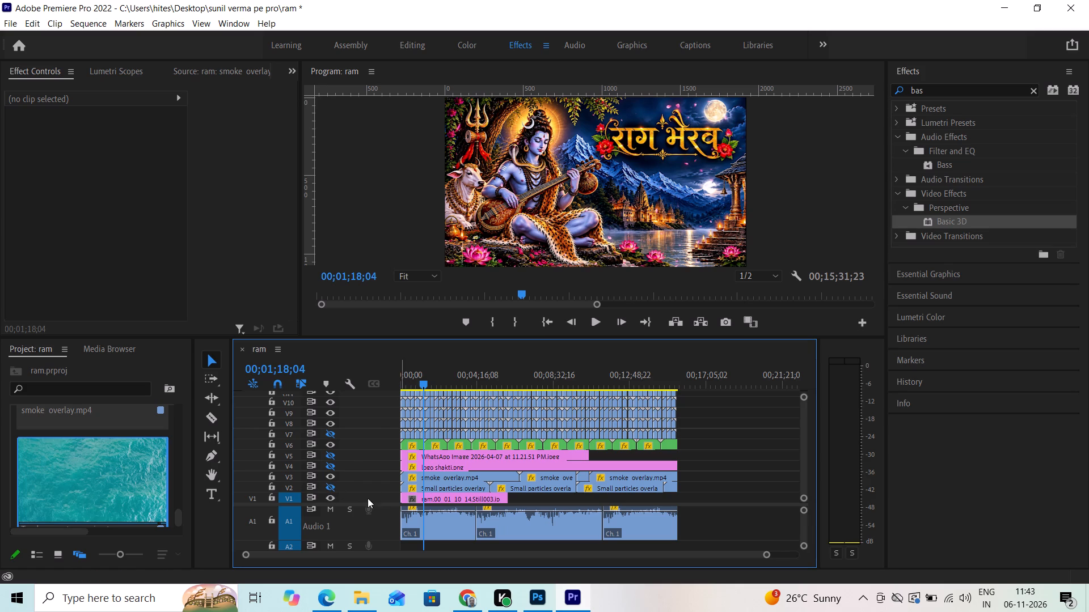
left_click(332, 488, "ctrl")
left_click(332, 465, "ctrl")
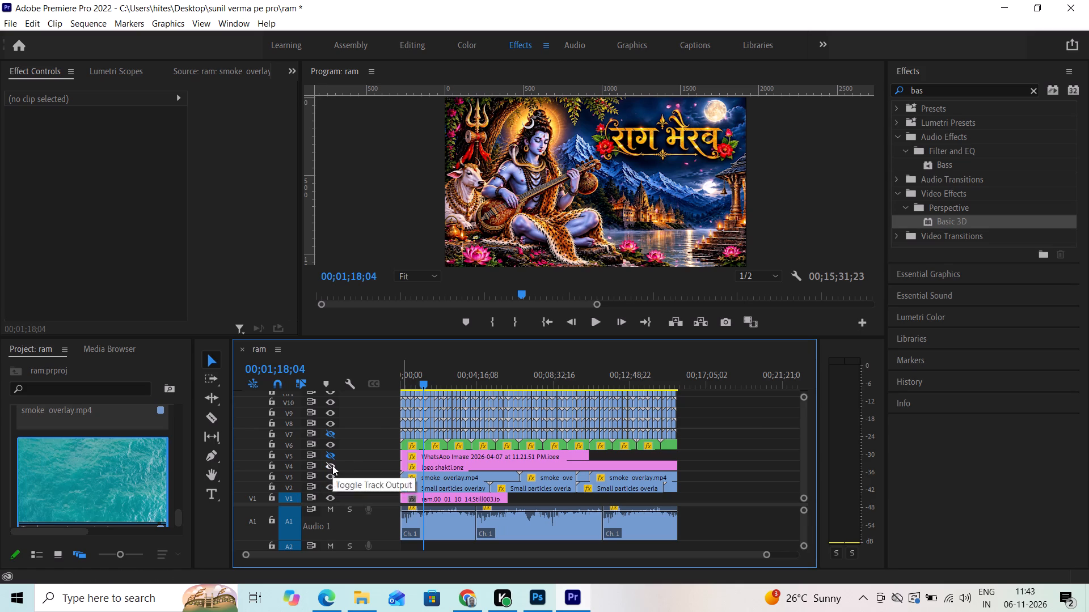
left_click(331, 436, "ctrl")
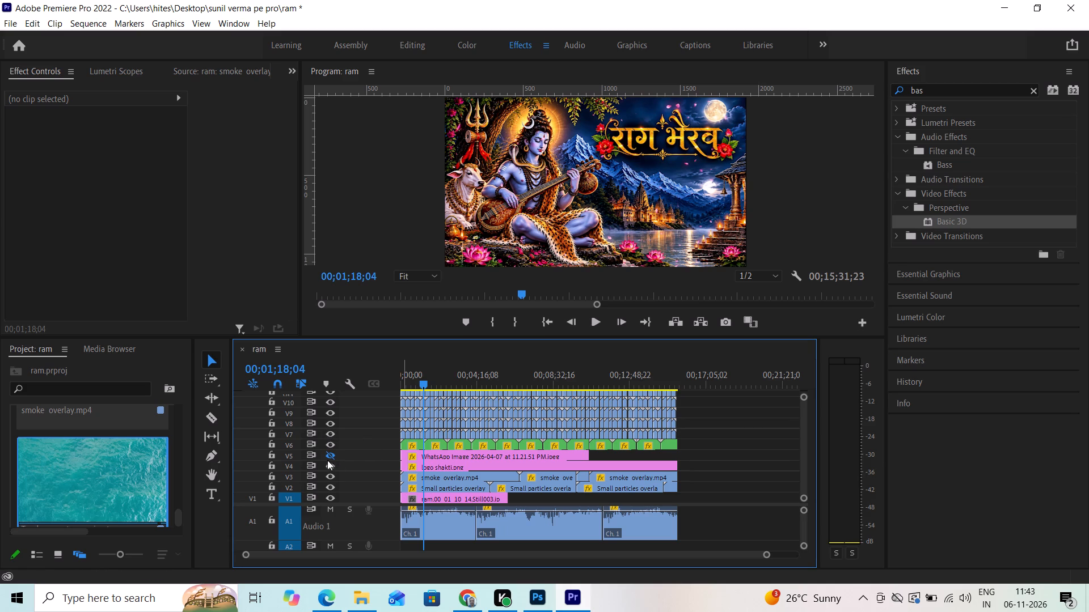
left_click(329, 457, "ctrl")
Scrub the playhead through the first minutes to 00;02;46;18 to review the composite with all overlays on.
left_click_drag(426, 380, 420, 384, "ctrl")
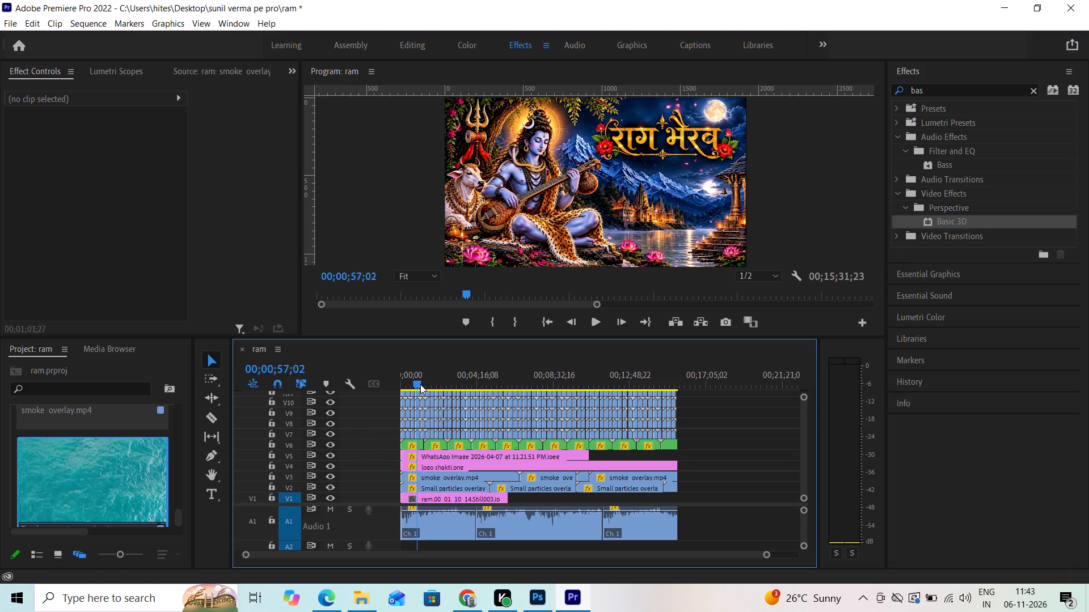
left_click_drag(420, 384, 434, 386, "ctrl")
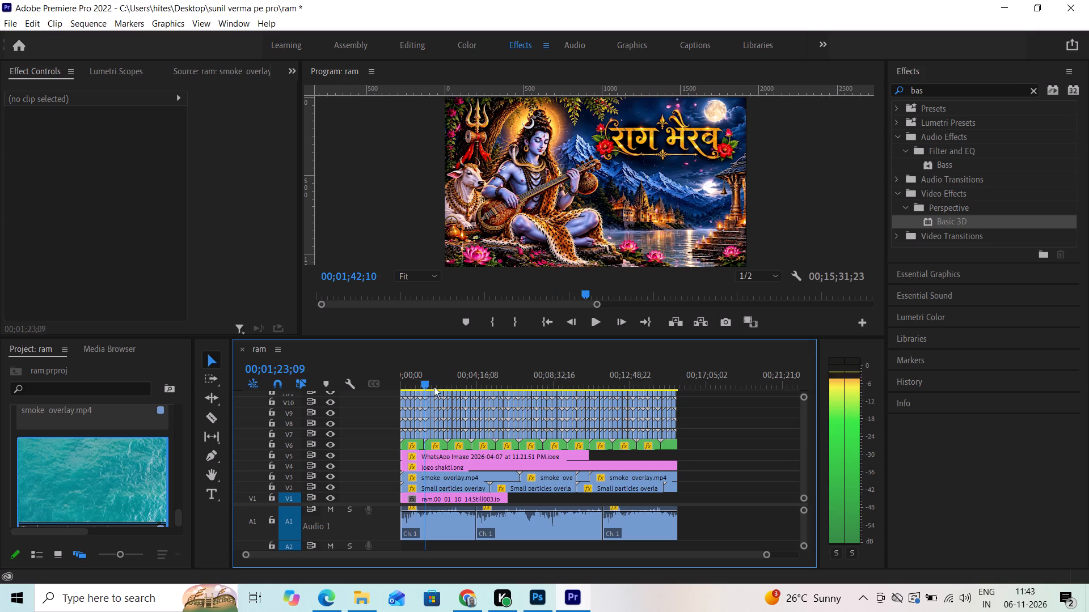
left_click_drag(434, 386, 453, 391, "ctrl")
left_click_drag(453, 391, 488, 395, "ctrl")
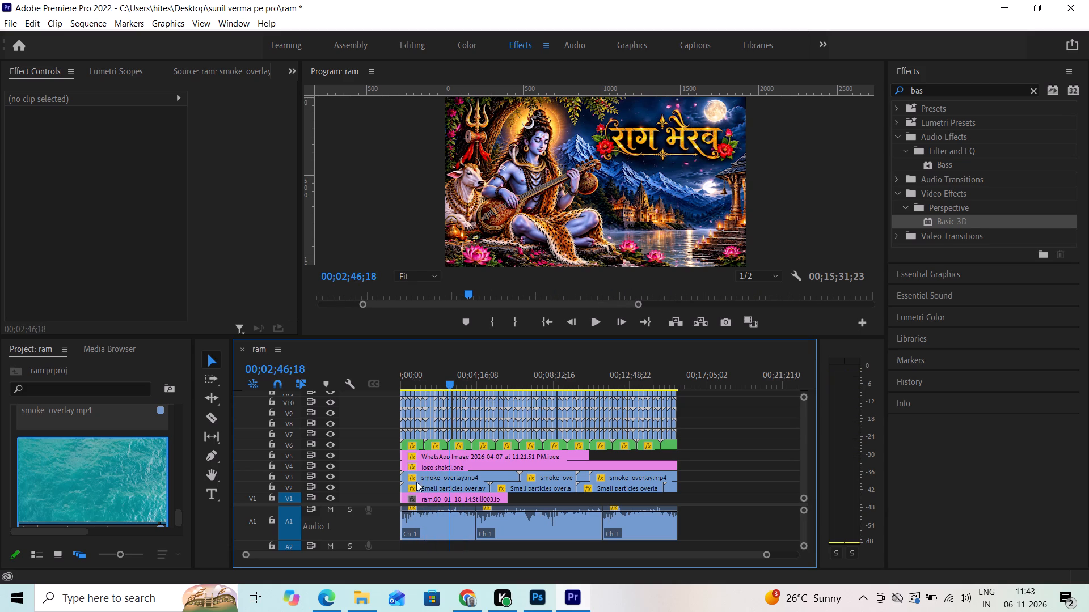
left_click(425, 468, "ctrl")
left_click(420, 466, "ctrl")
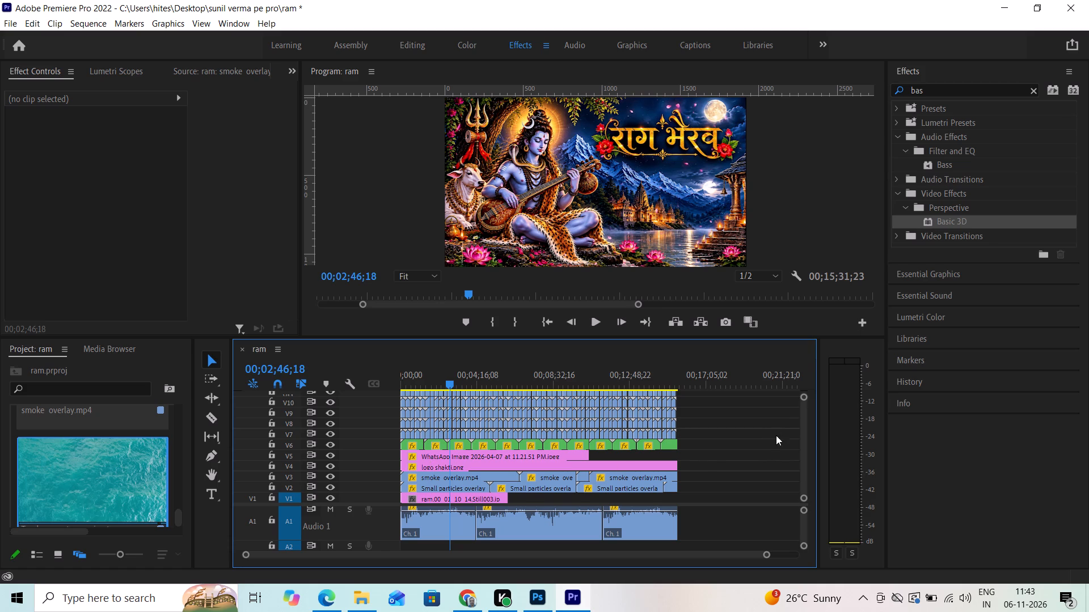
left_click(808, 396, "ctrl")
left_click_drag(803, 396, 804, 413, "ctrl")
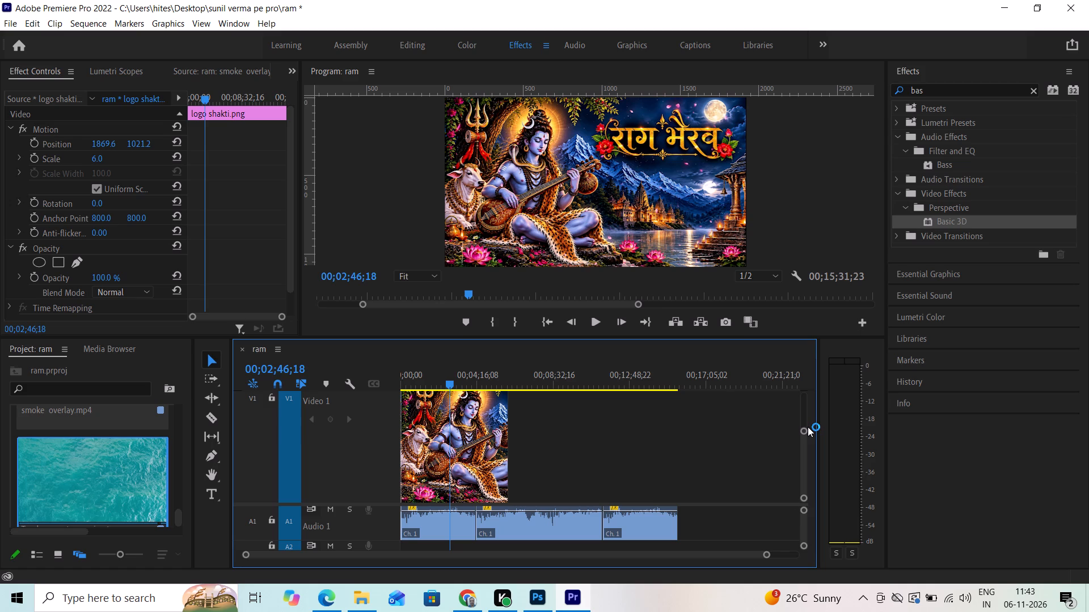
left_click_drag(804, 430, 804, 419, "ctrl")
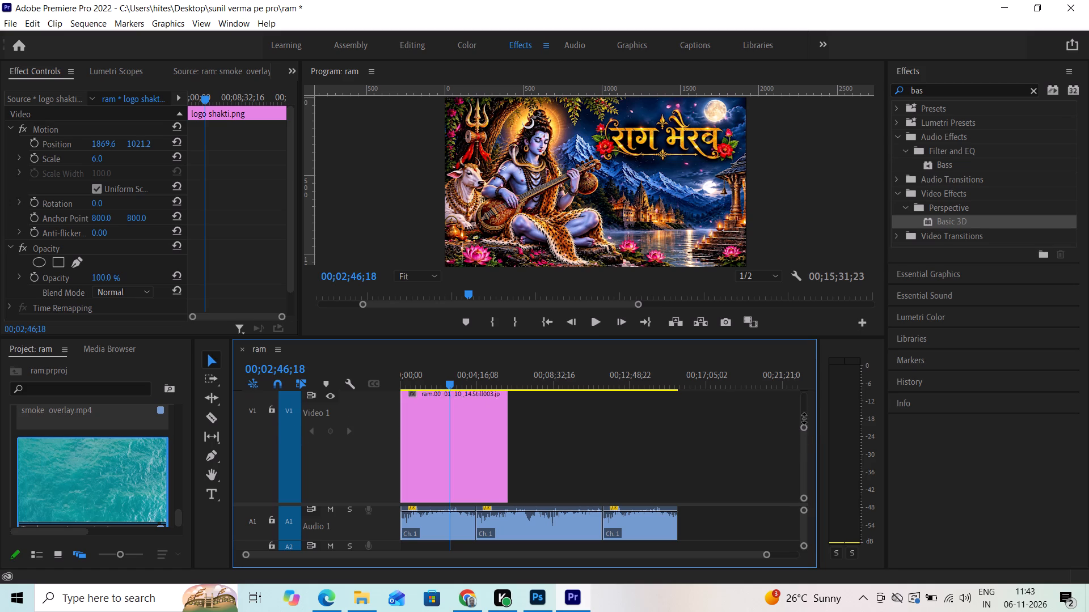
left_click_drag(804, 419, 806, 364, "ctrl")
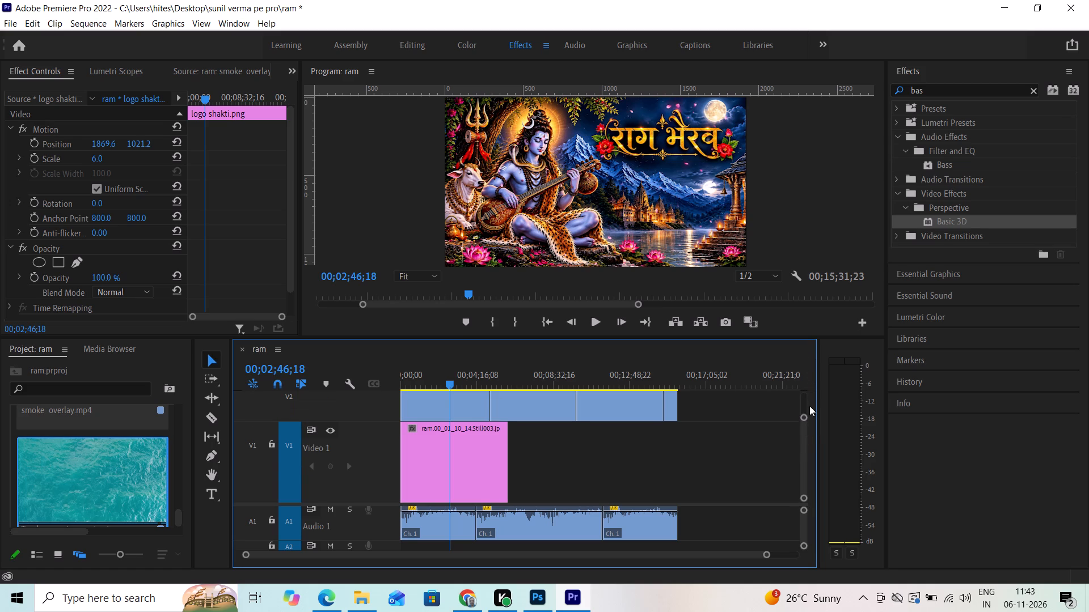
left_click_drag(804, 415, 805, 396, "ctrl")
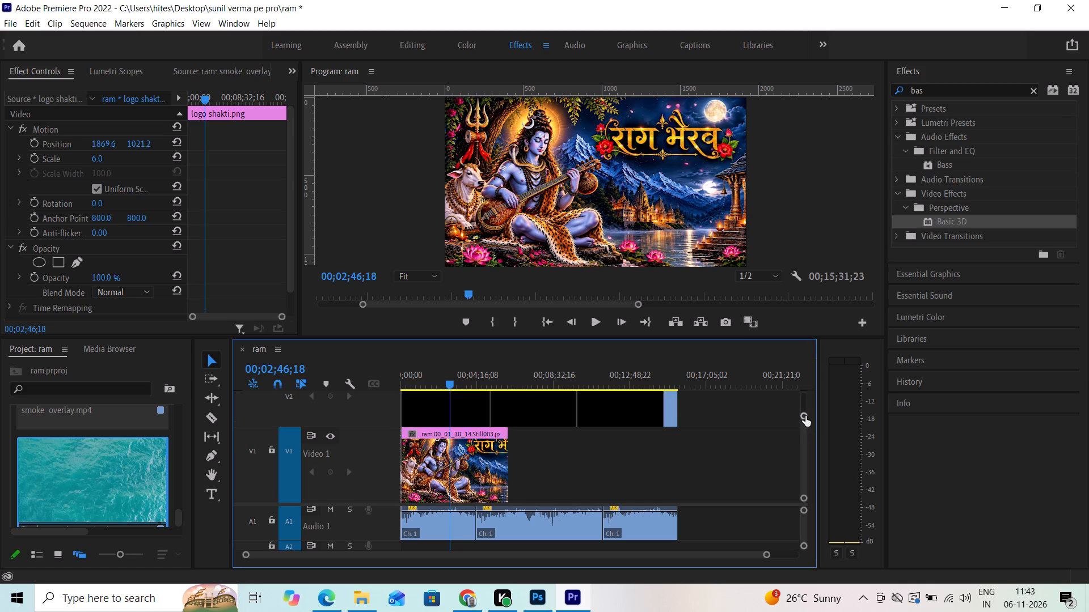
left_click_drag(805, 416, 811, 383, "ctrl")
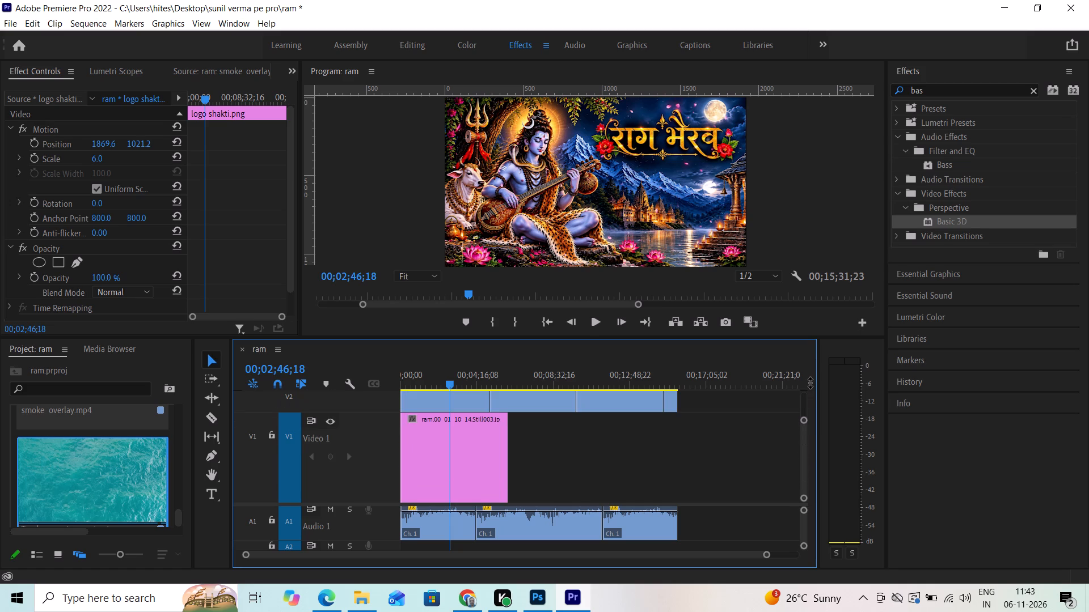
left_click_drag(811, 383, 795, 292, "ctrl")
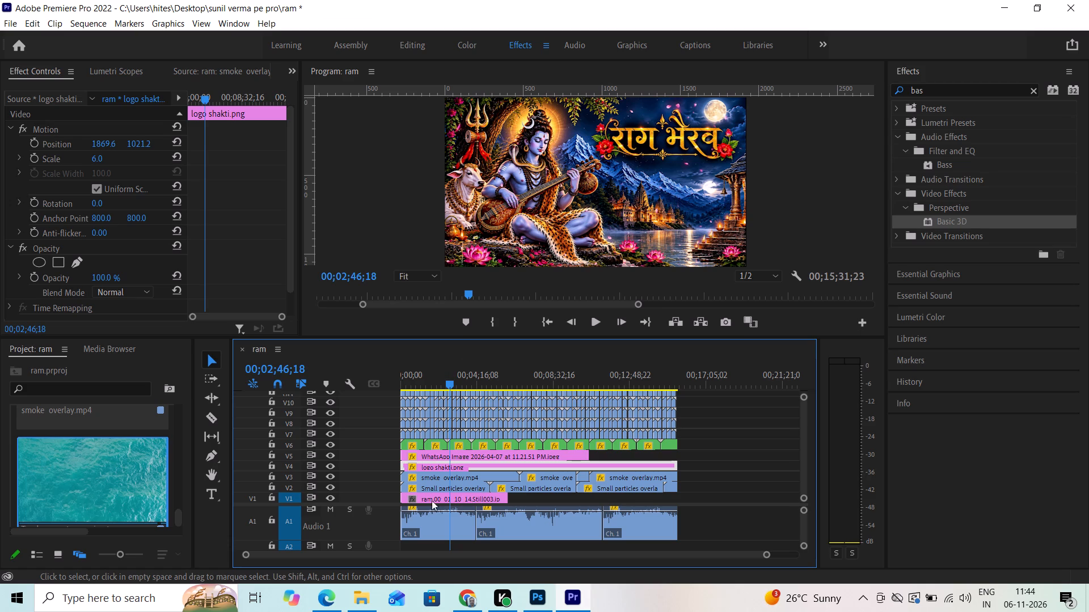
Toggle the track output of V1 to check what its still image contributes, leaving it off.
left_click(324, 499, "ctrl")
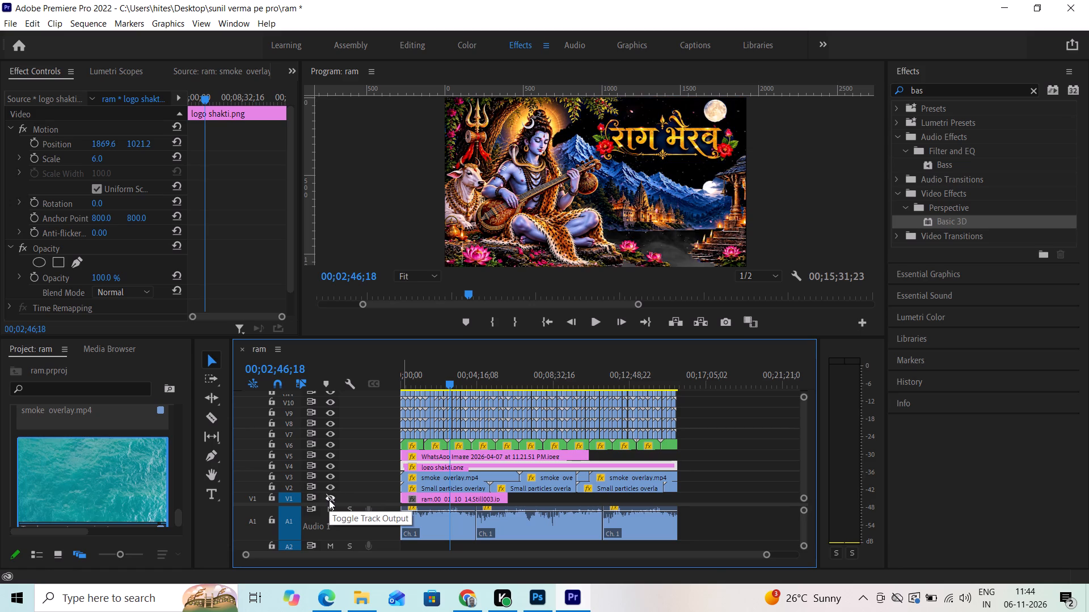
left_click(329, 499, "ctrl")
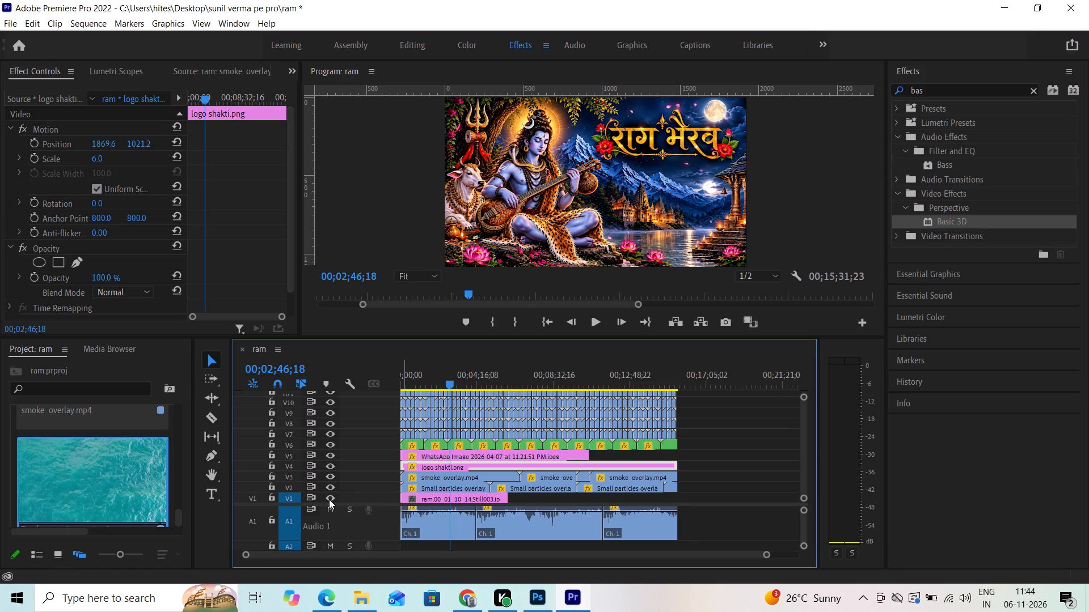
left_click(329, 499, "ctrl")
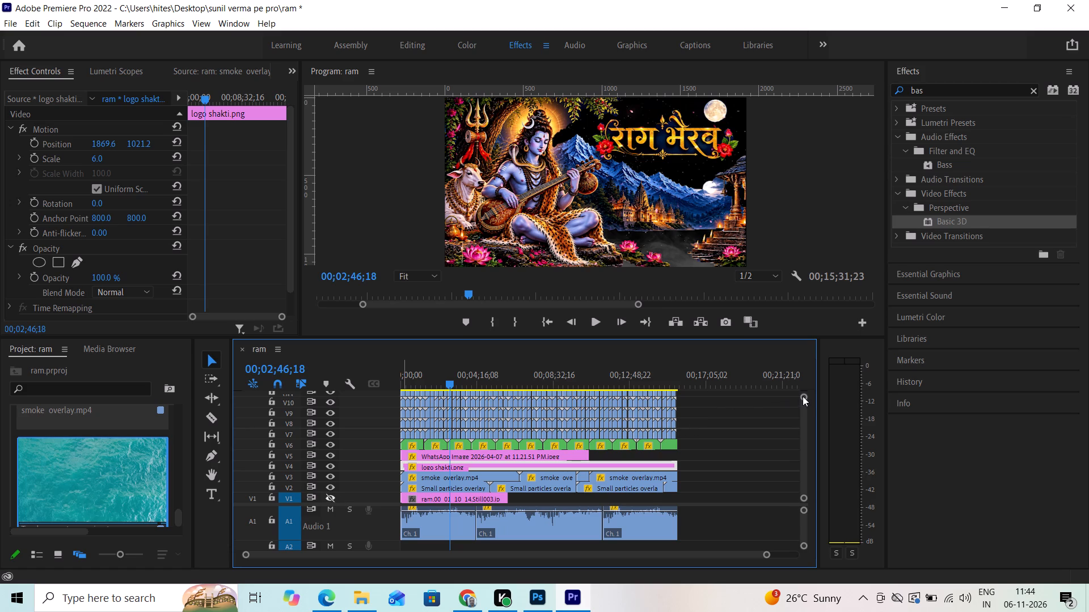
Enlarge the timeline area to expose the upper video tracks and delete the ram.00_01_10_14.Still002 image clip on V14.
left_click_drag(804, 397, 804, 393, "ctrl")
left_click_drag(804, 393, 787, 295, "ctrl")
left_click(407, 342, "ctrl")
left_click_drag(647, 338, 657, 207, "ctrl")
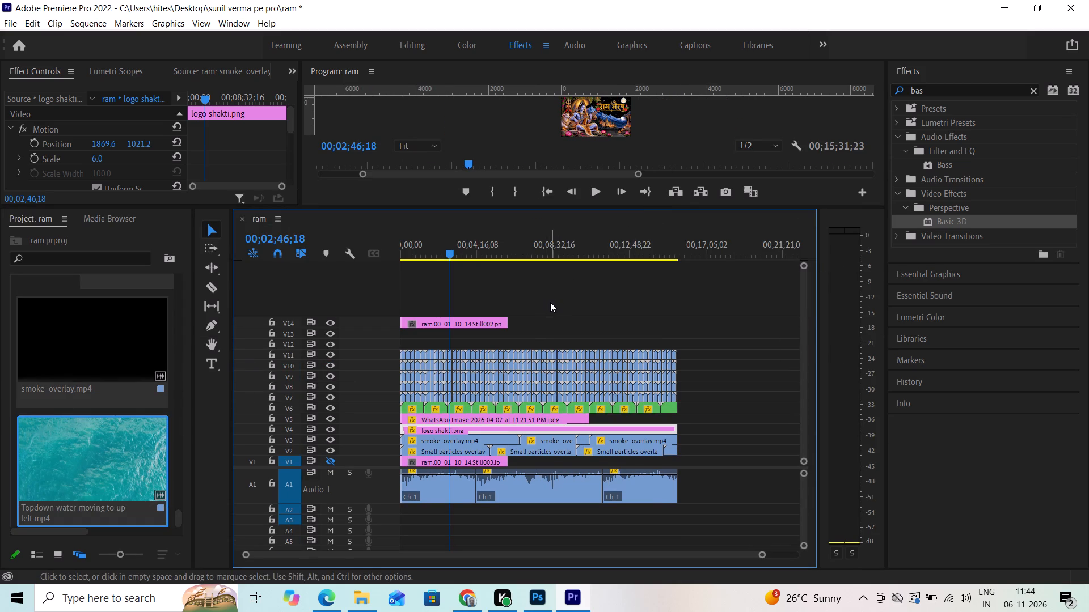
left_click_drag(548, 297, 380, 329, "ctrl")
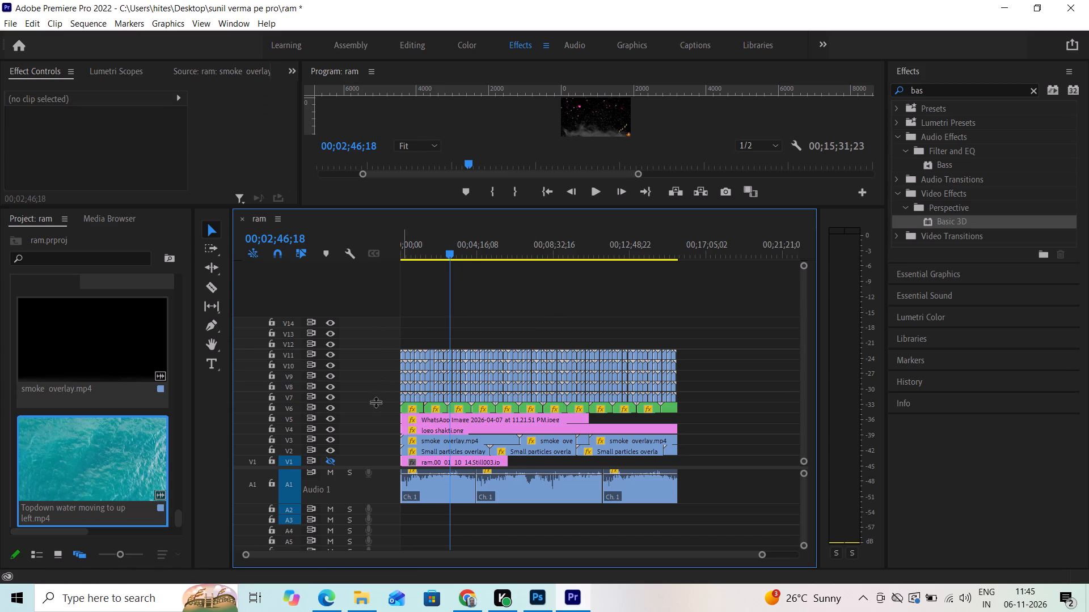
Turn the track output of video track V1 back on.
left_click(330, 461, "ctrl")
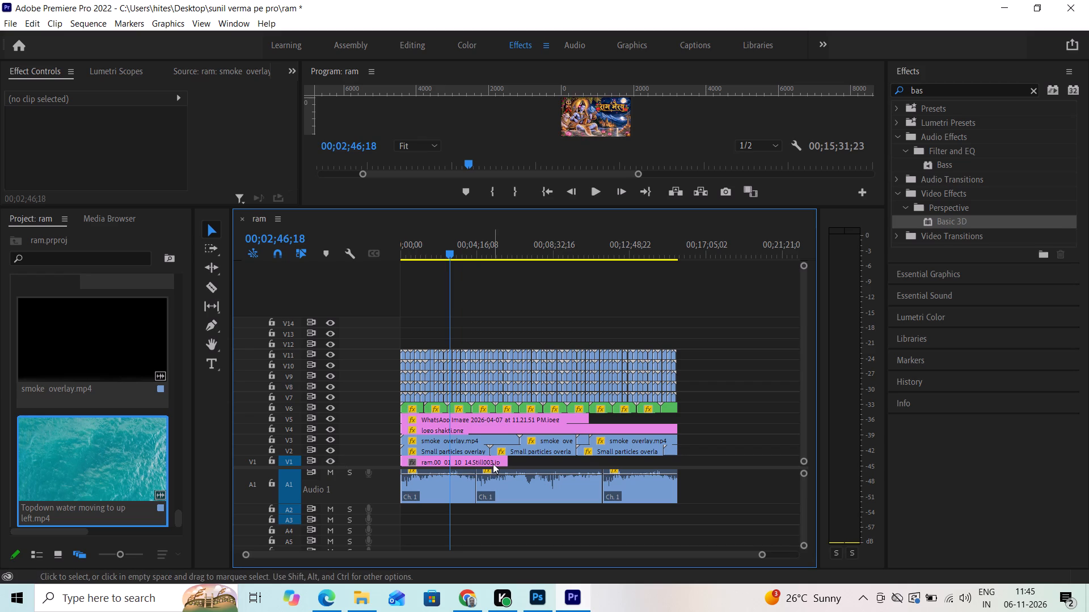
Extend the ram.00_01_10_14.Still003.jpg clip on V1 so its end lines up with the end of the other tracks.
left_click_drag(508, 461, 516, 460, "ctrl")
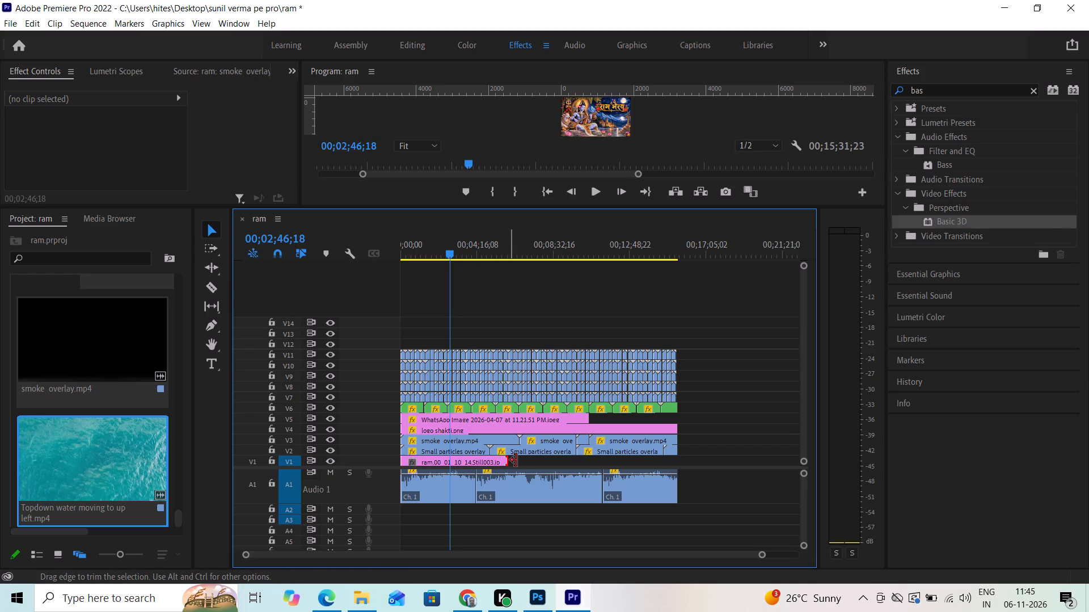
left_click_drag(516, 460, 676, 464, "ctrl")
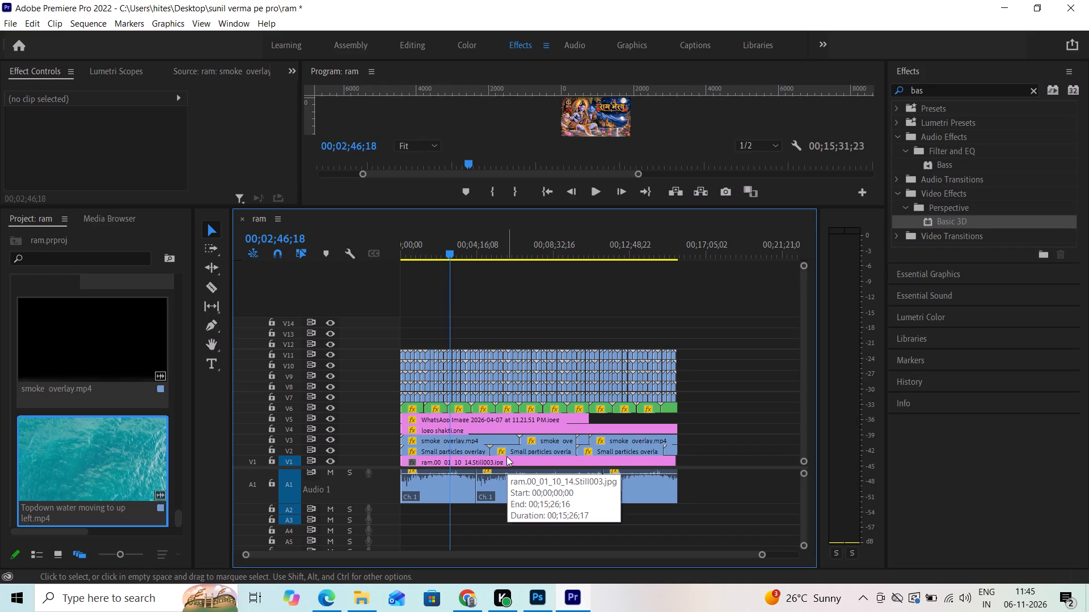
left_click_drag(677, 460, 681, 460, "ctrl")
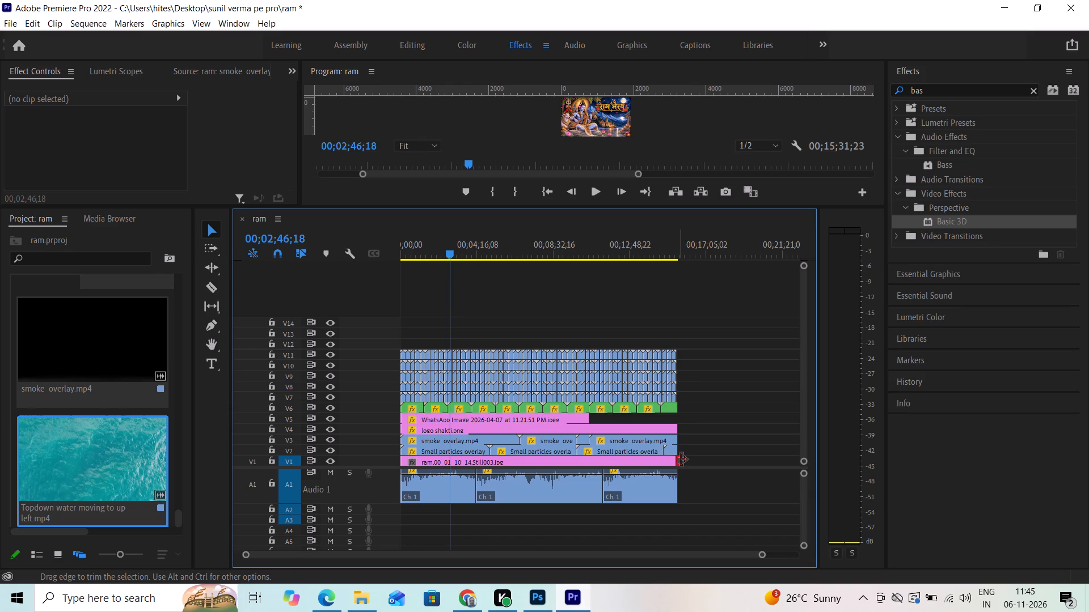
left_click_drag(681, 460, 684, 460, "ctrl")
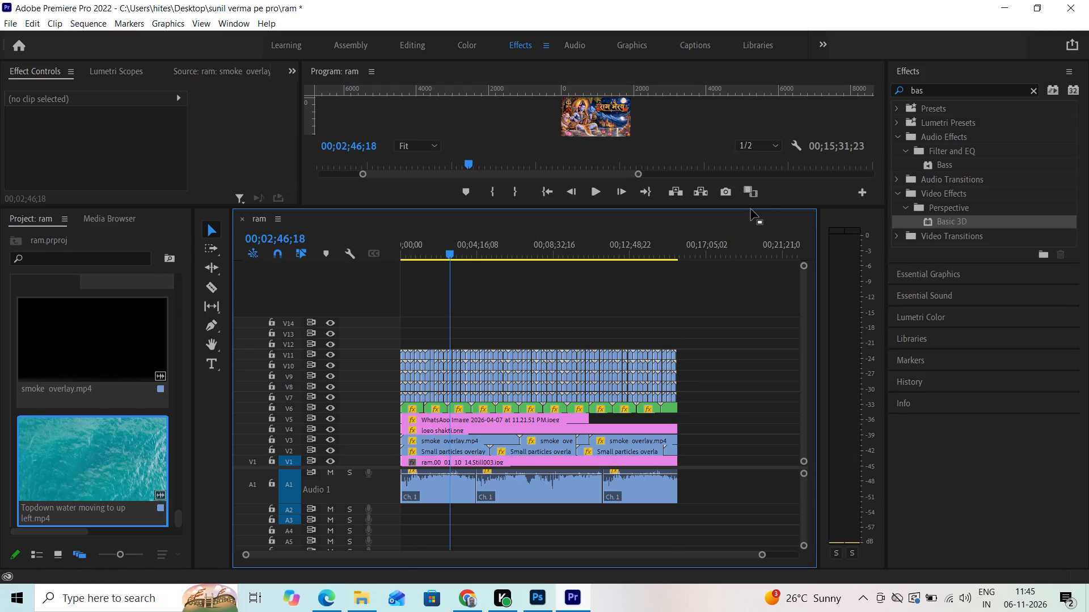
Enlarge the Program monitor area and turn off the track output of V5, which holds the WhatsApp image.
left_click_drag(575, 207, 580, 283, "ctrl")
left_click_drag(580, 283, 583, 305, "ctrl")
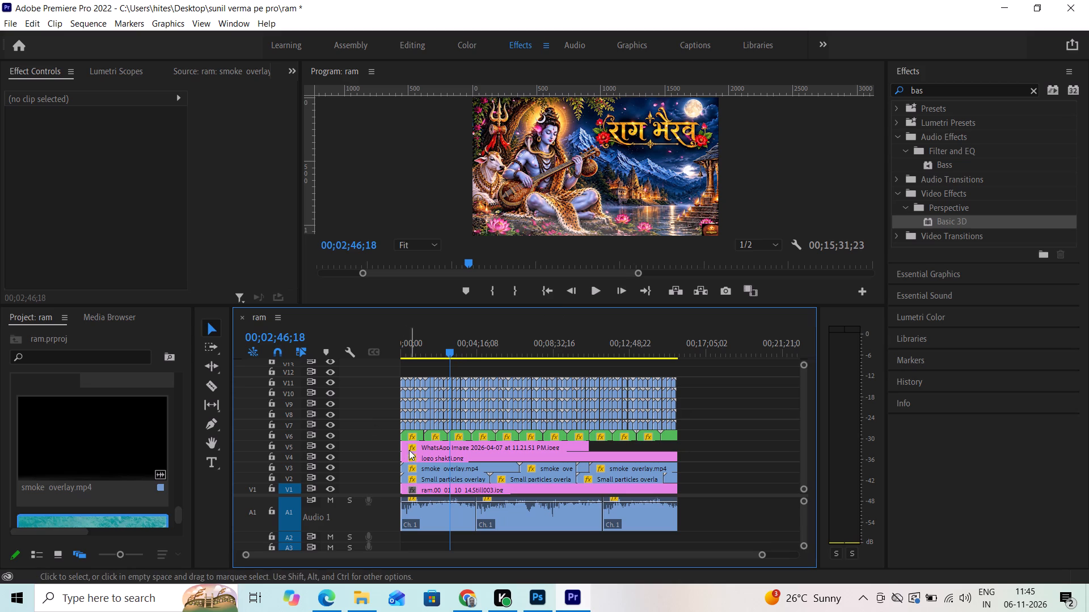
left_click(330, 447, "ctrl")
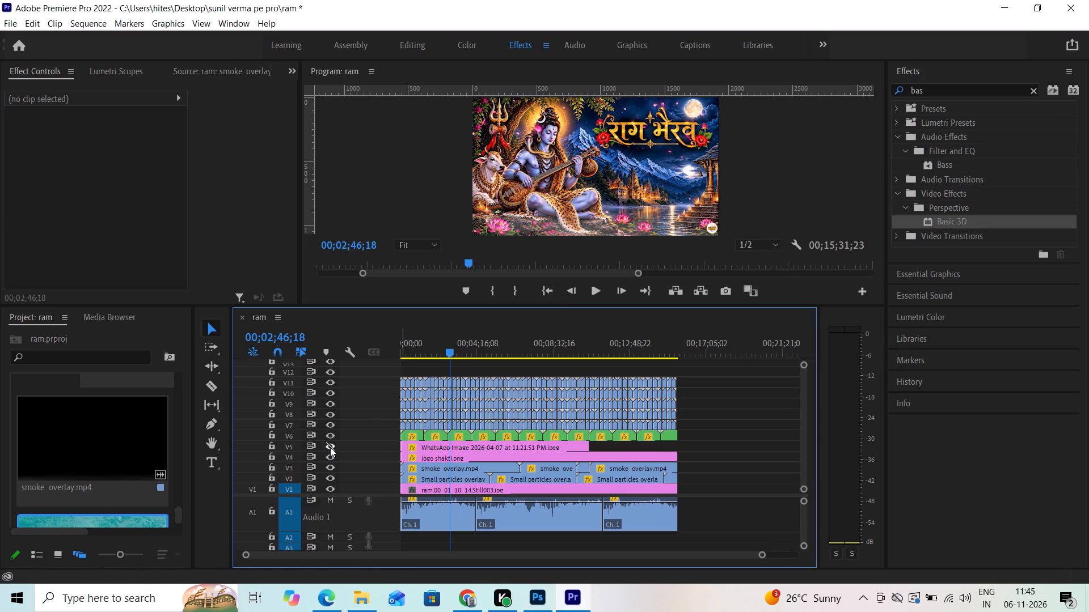
Jump to the sequence's start and end, and scrub back to 00;08;00;28 to review the composite with V5 off.
left_click(544, 291, "ctrl")
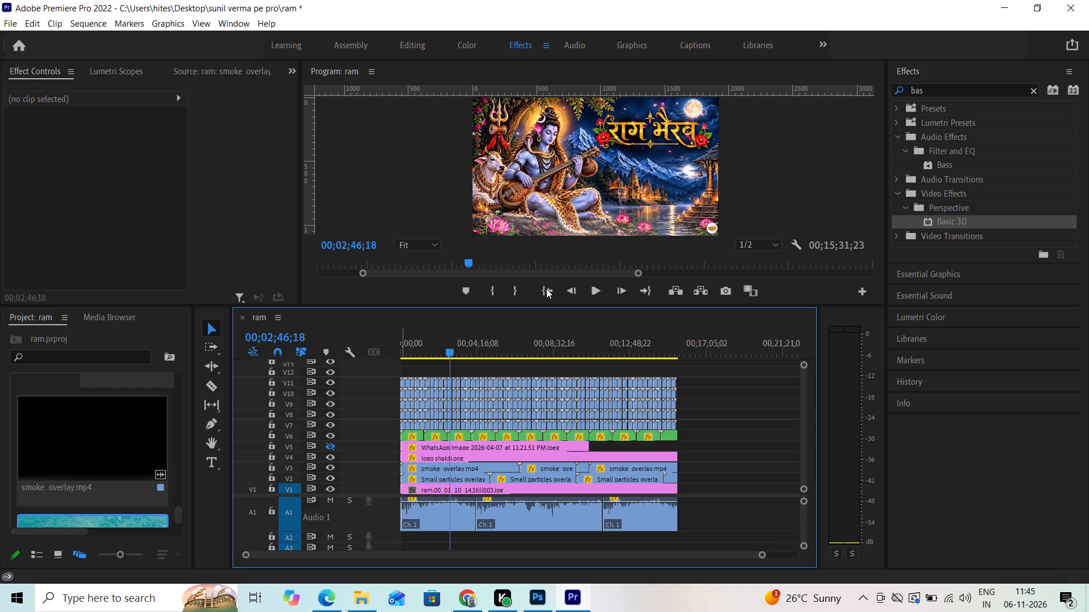
left_click(548, 300, "ctrl")
left_click(545, 292, "ctrl")
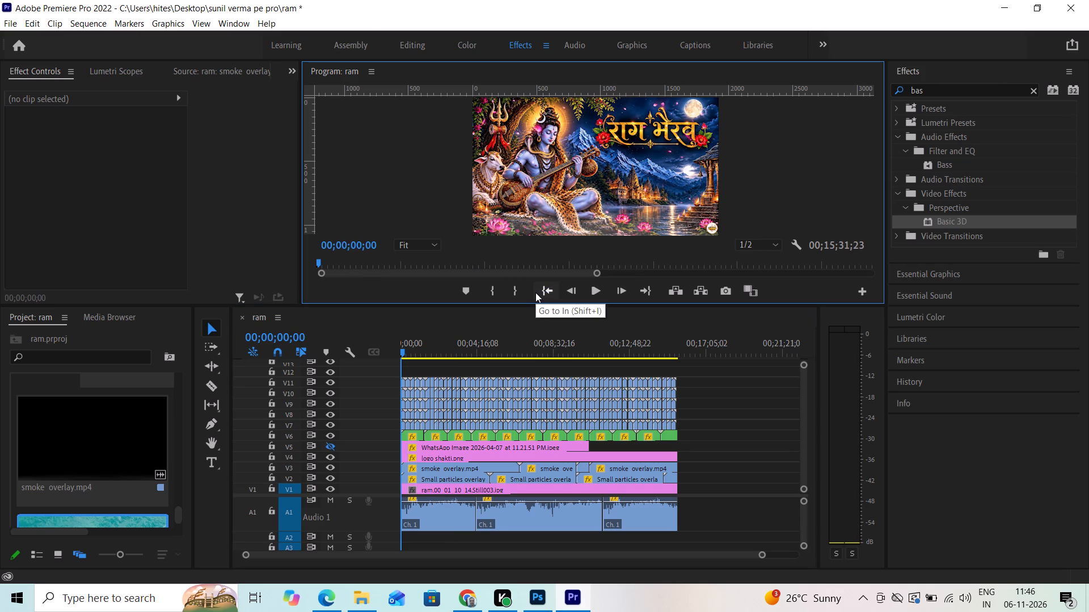
left_click(643, 294, "ctrl")
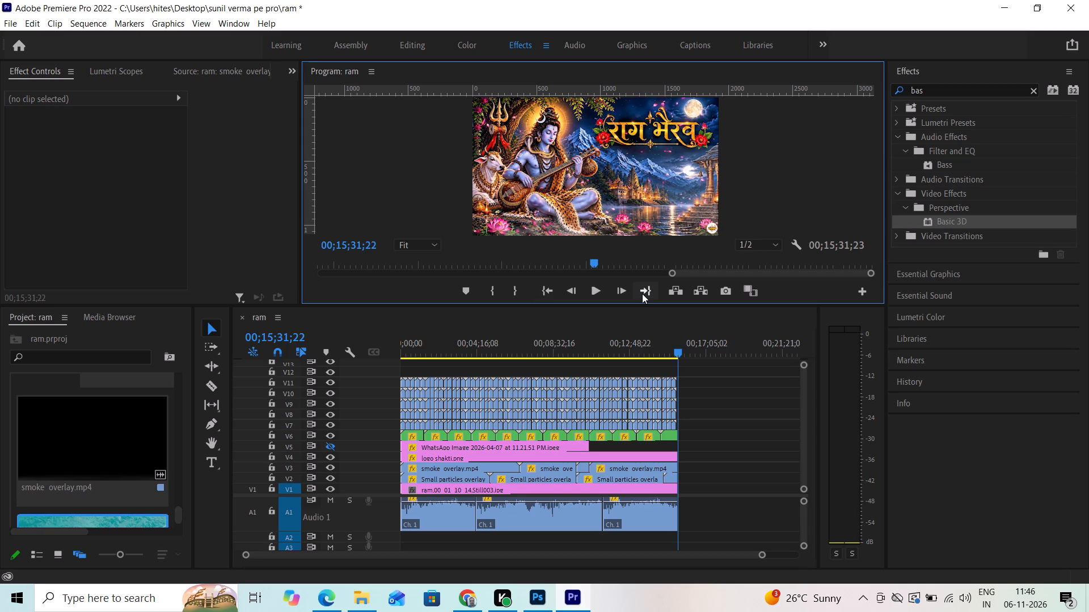
left_click_drag(679, 350, 679, 351, "ctrl")
left_click_drag(679, 351, 579, 360, "ctrl")
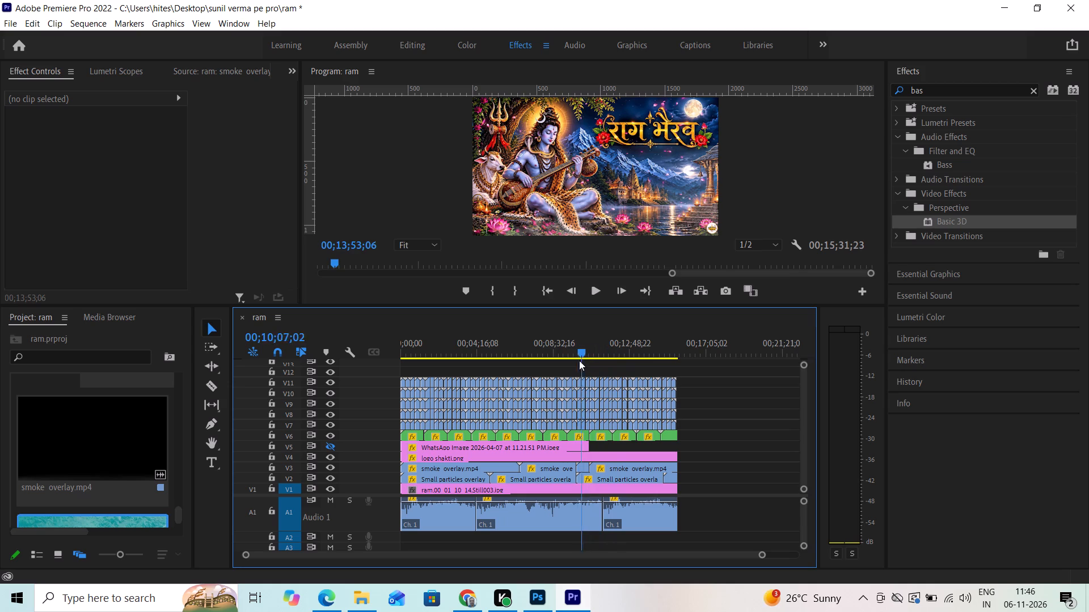
left_click_drag(579, 360, 550, 362, "ctrl")
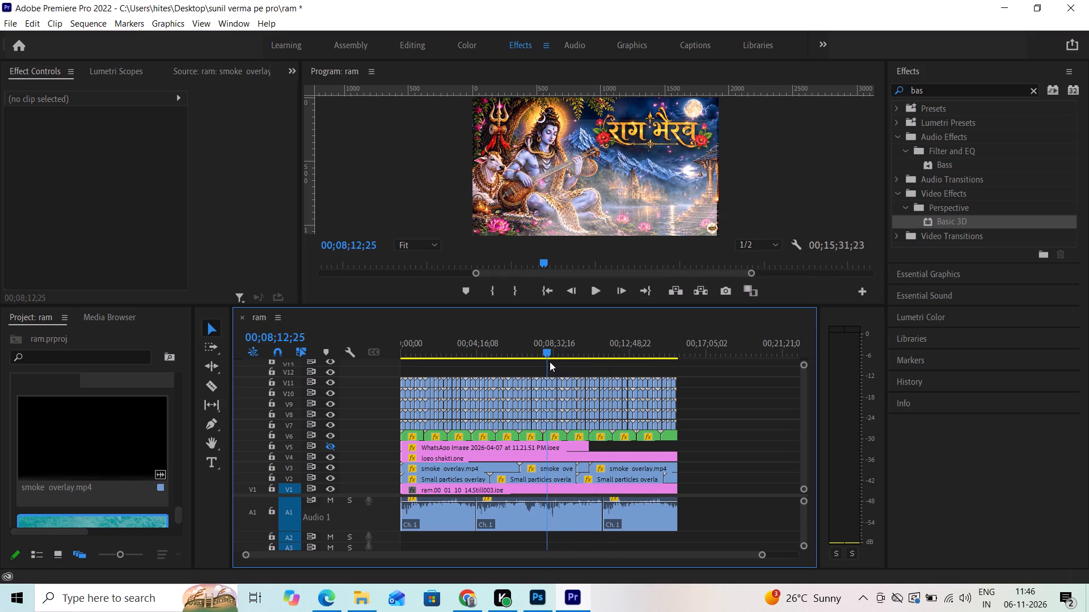
left_click_drag(550, 362, 533, 363, "ctrl")
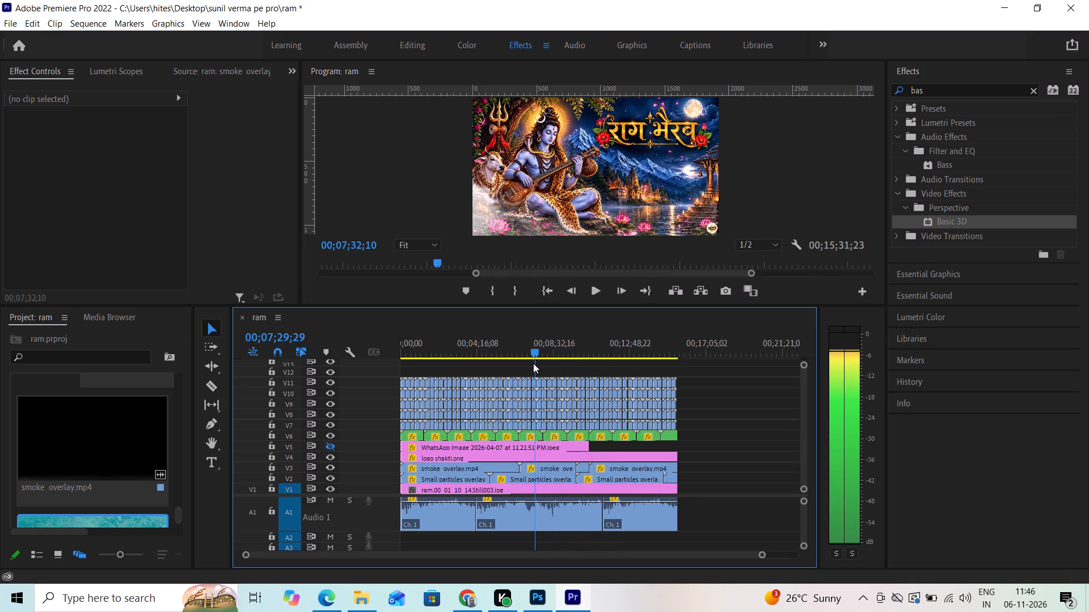
left_click_drag(533, 363, 534, 363, "ctrl")
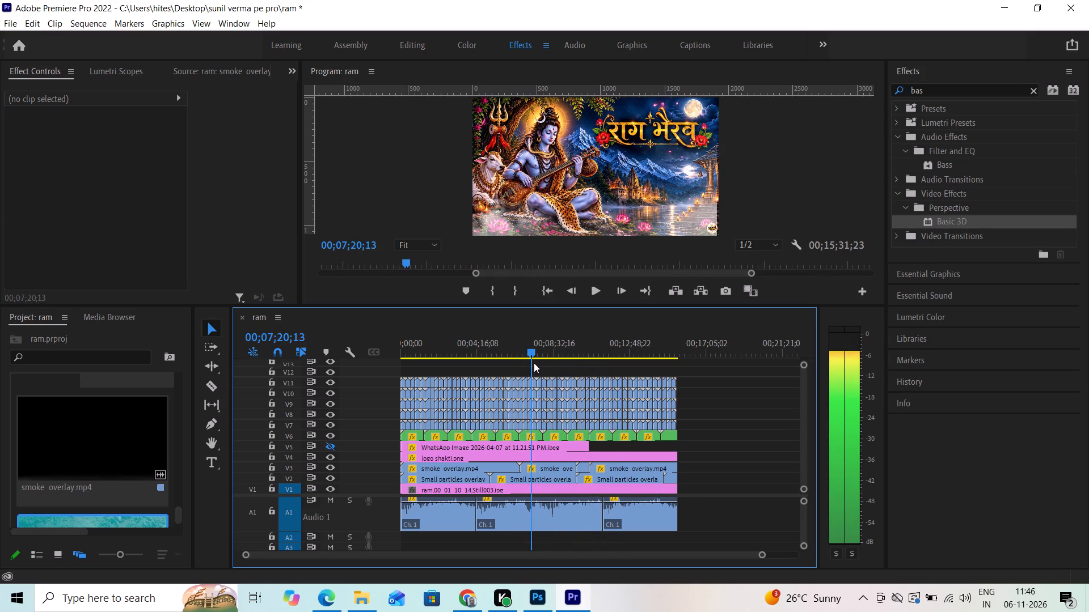
left_click_drag(534, 363, 546, 360, "ctrl")
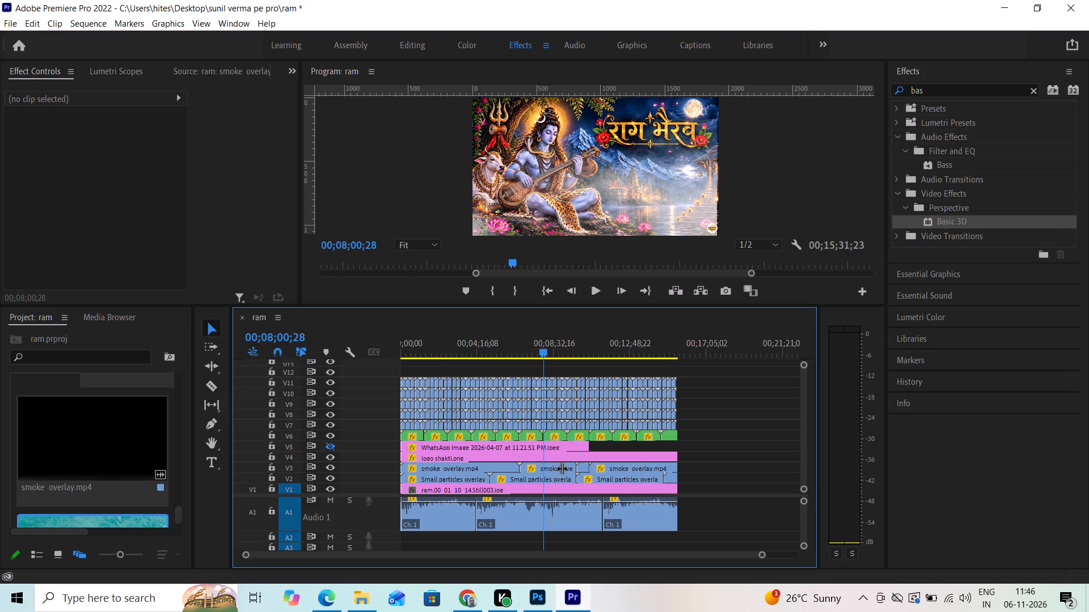
Delete the three smoke_overlay.mp4 clips that follow the first one on V3, keeping only the first.
left_click(558, 467, "ctrl")
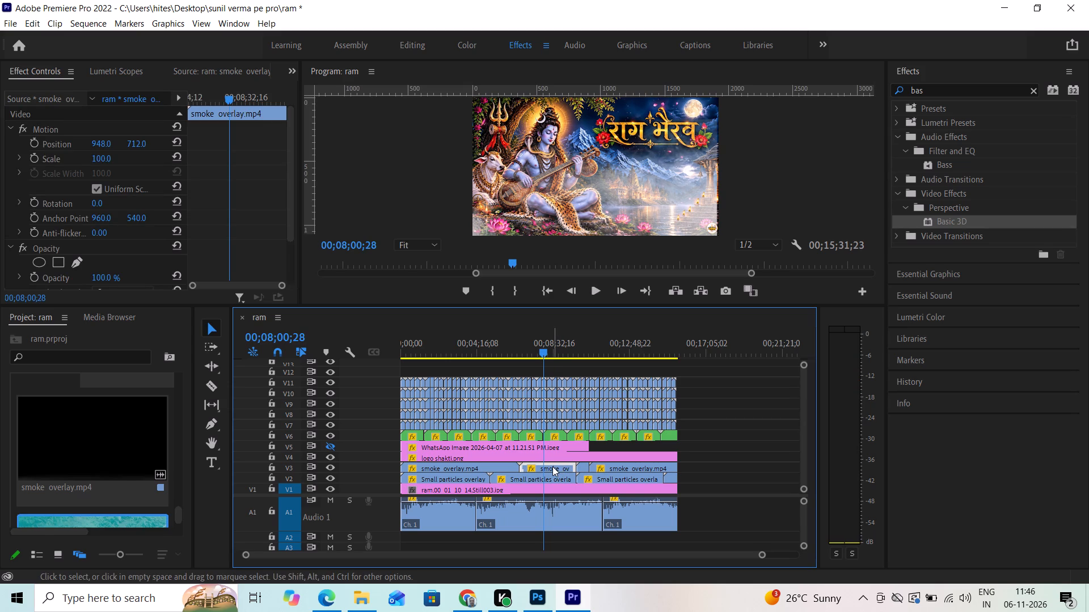
key("Delete")
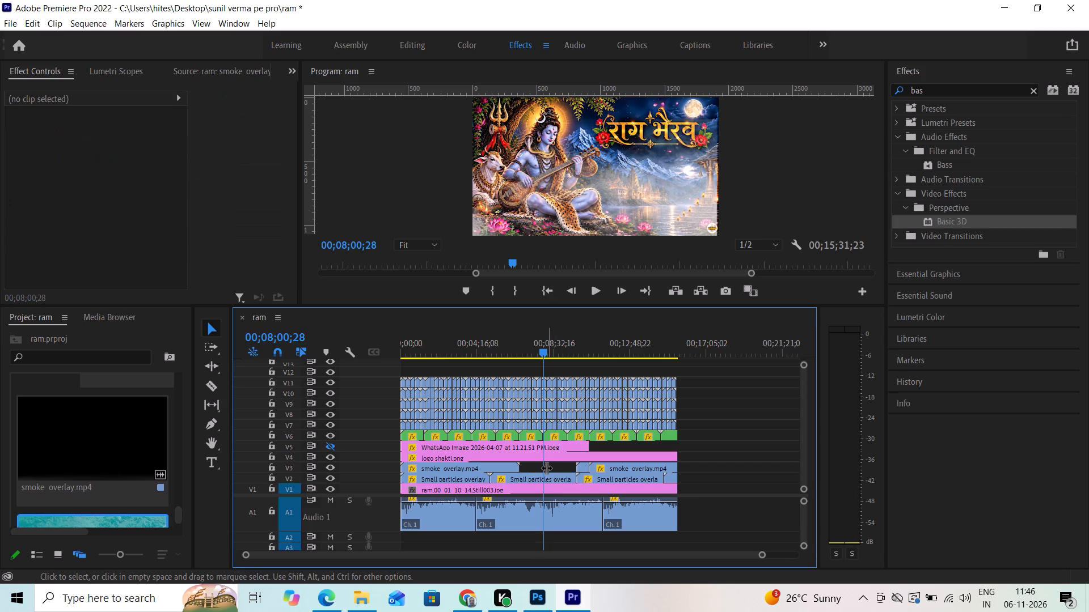
left_click(584, 466, "ctrl")
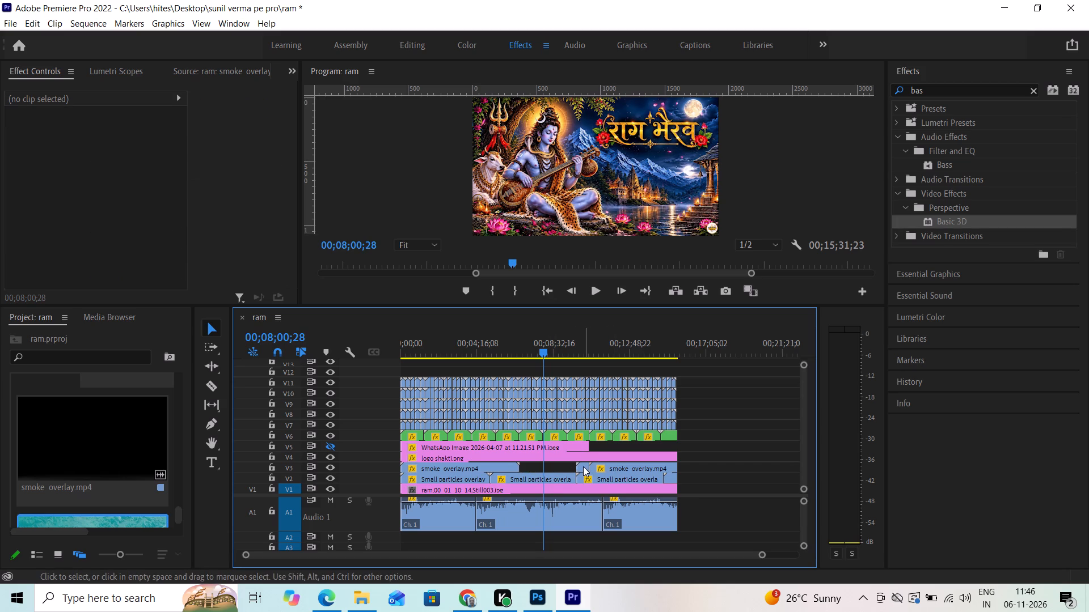
key("Delete")
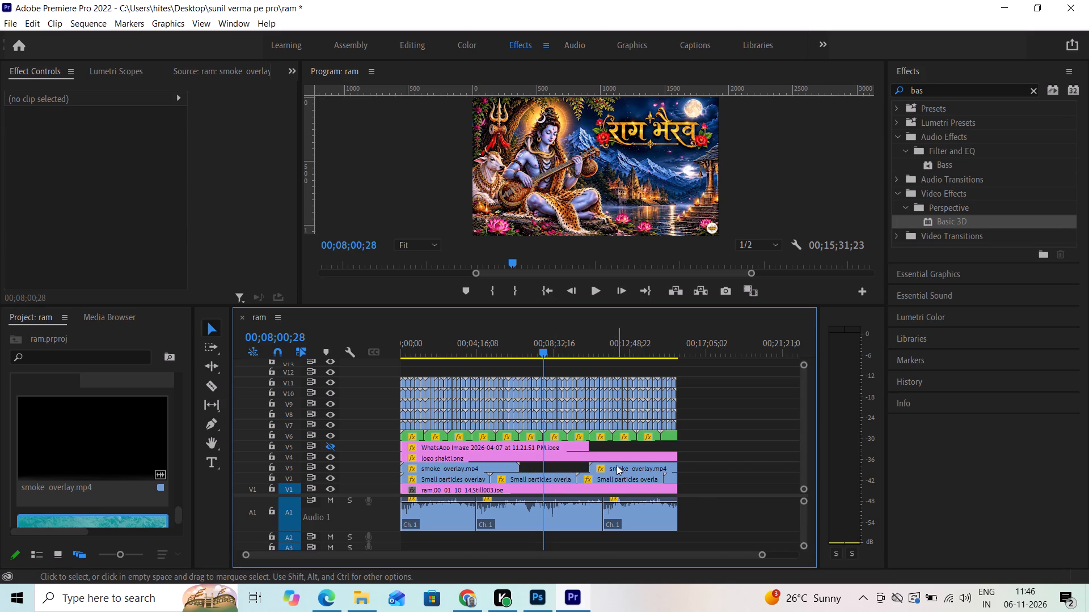
left_click(617, 465, "ctrl")
key("Delete")
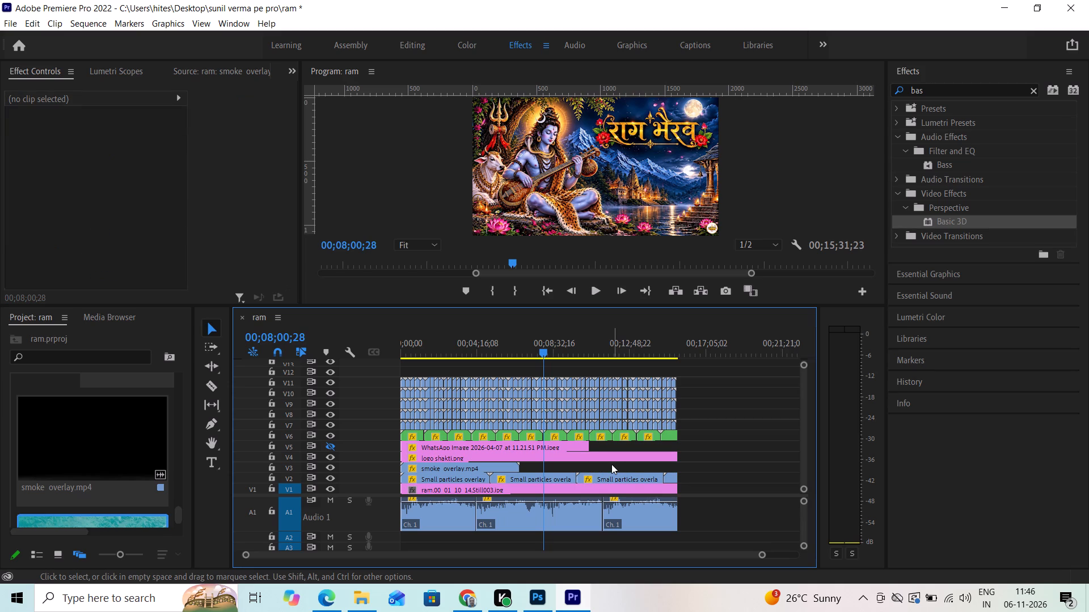
Duplicate the remaining smoke_overlay.mp4 clip on V3, placing the copy directly after it at 00;06;40;00.
left_click_drag(545, 355, 506, 364, "ctrl")
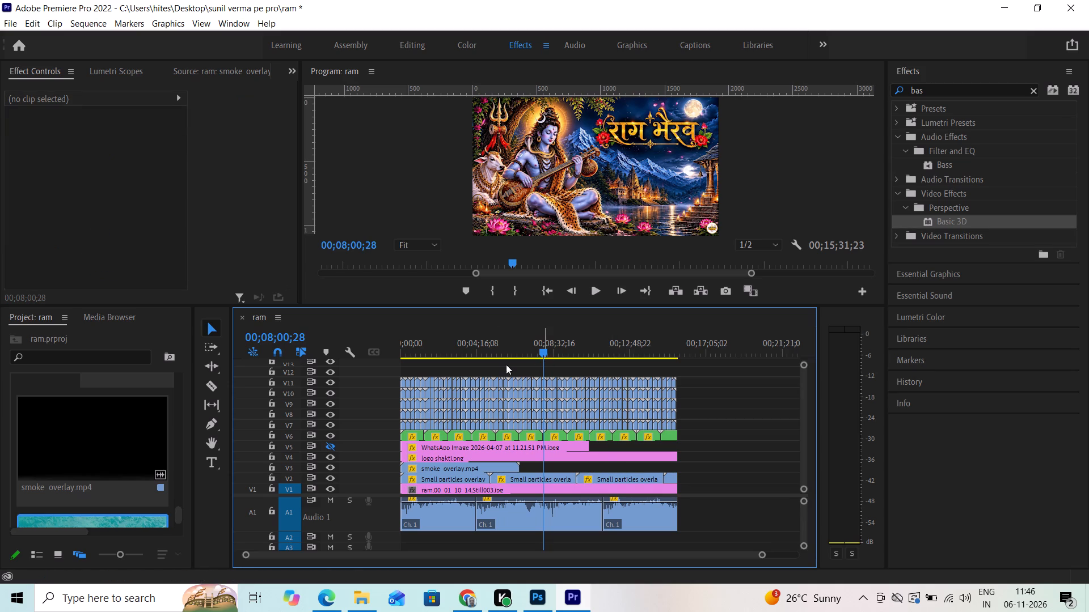
left_click_drag(506, 364, 497, 373, "ctrl")
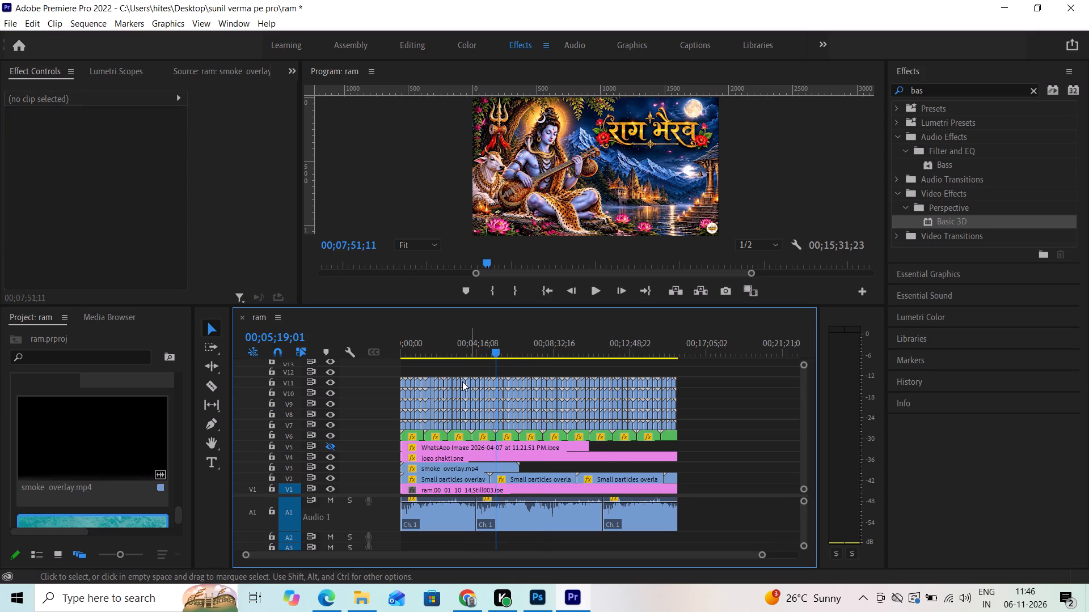
left_click(449, 467, "ctrl")
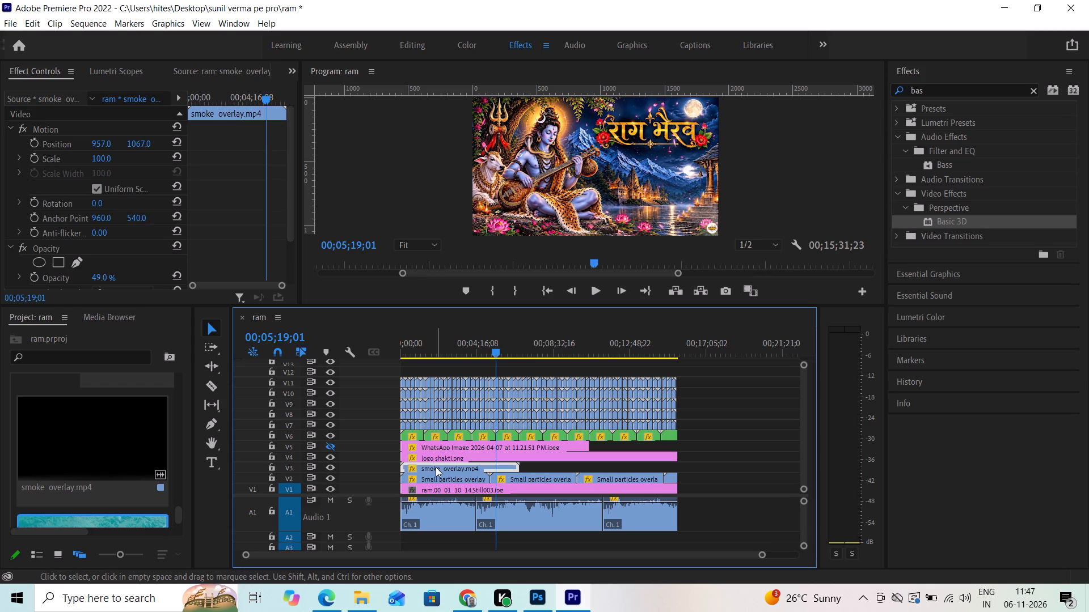
left_click_drag(436, 467, 577, 464, "alt")
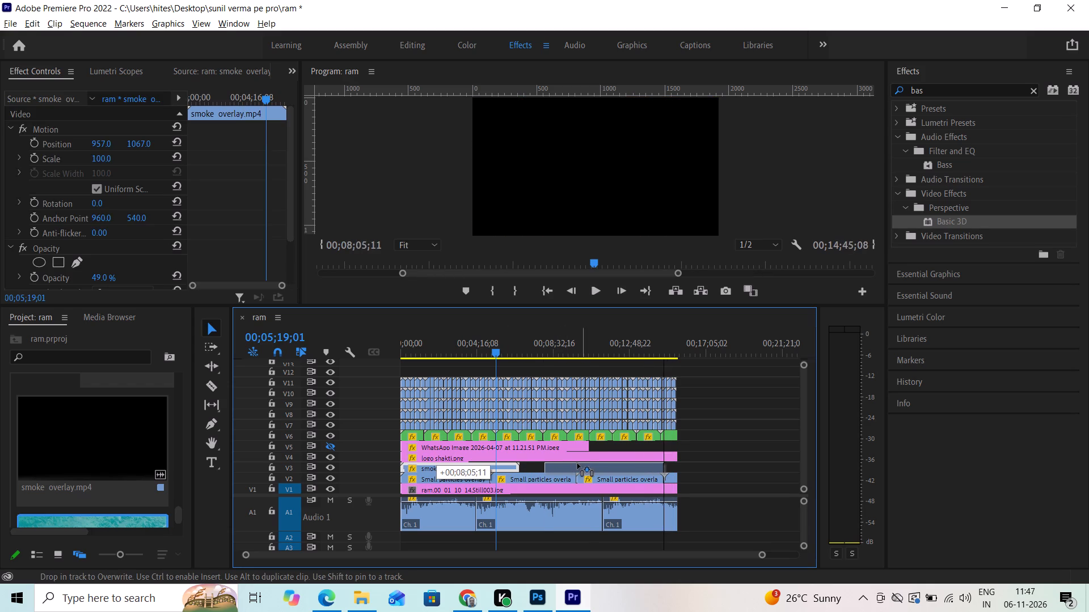
left_click_drag(577, 464, 573, 465, "alt")
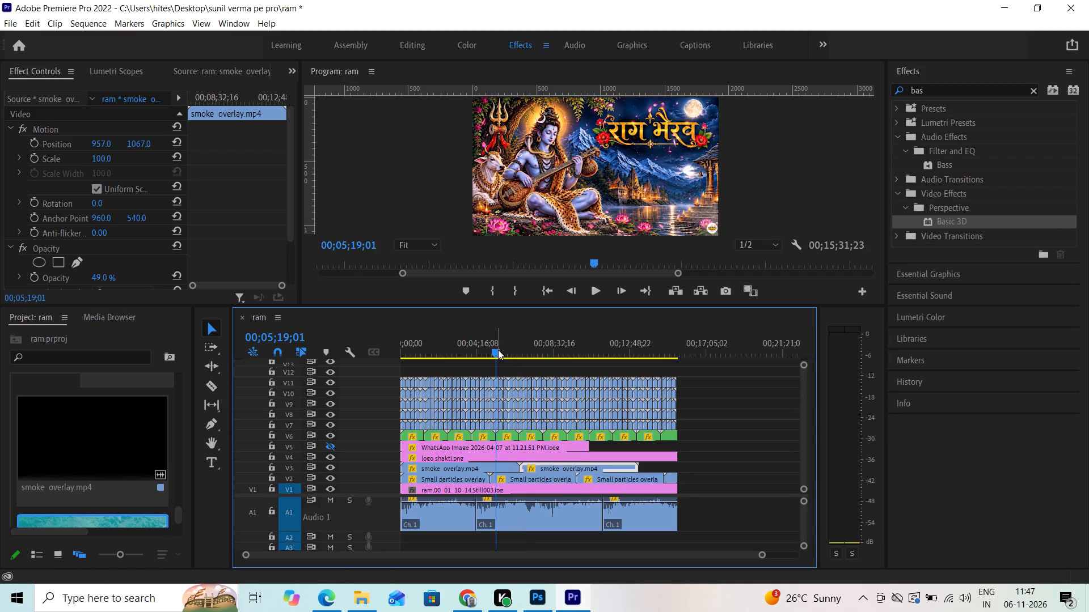
Scrub back and forth across the original and duplicated smoke overlays, up to 00;11;39;26, to review the smoke.
left_click_drag(498, 350, 531, 357)
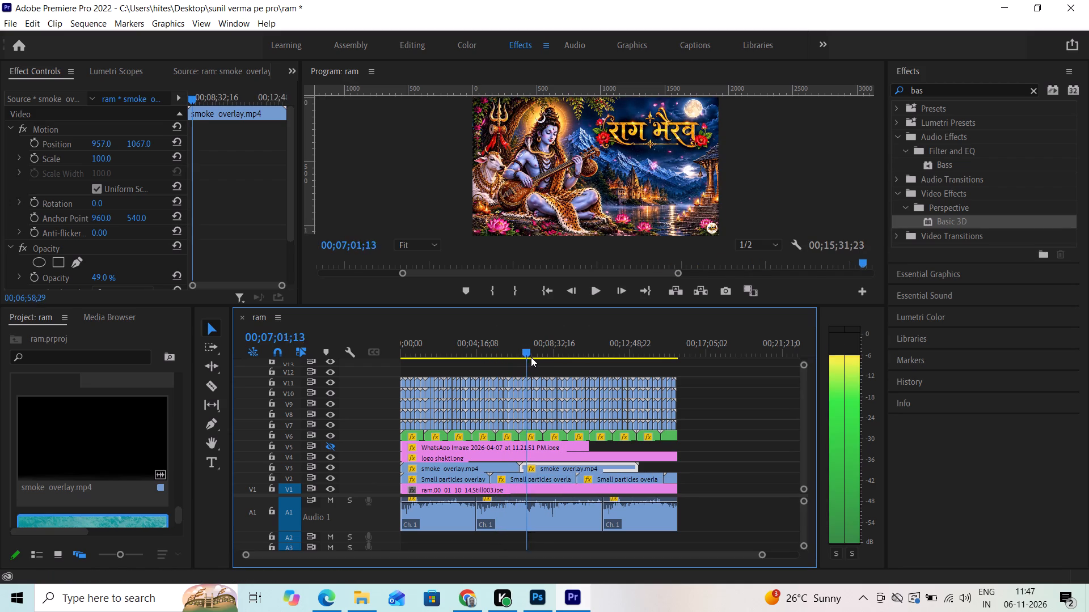
left_click_drag(531, 357, 580, 356)
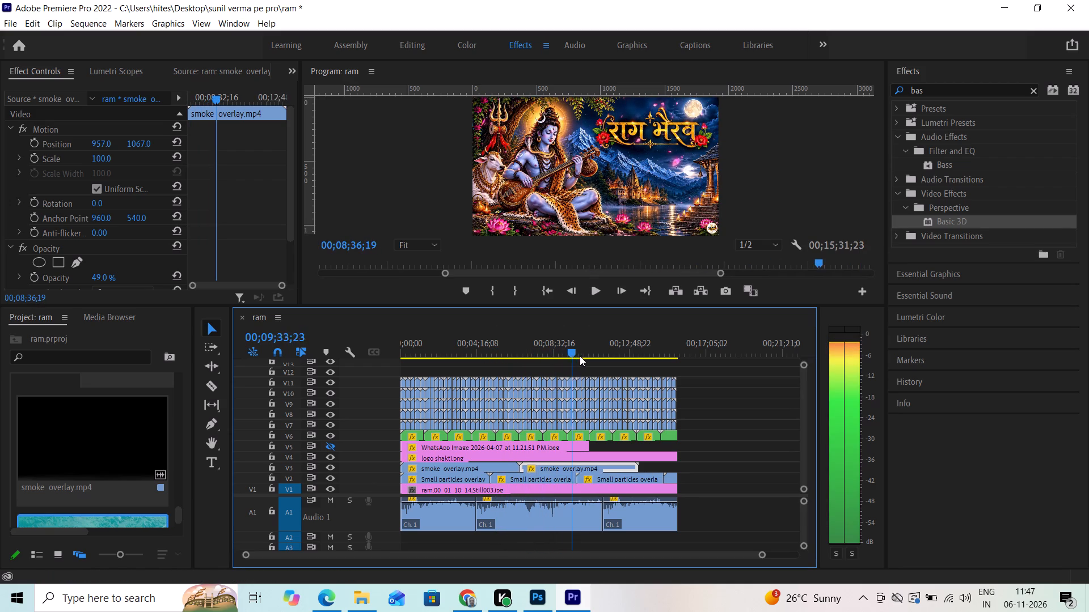
left_click_drag(580, 356, 511, 377)
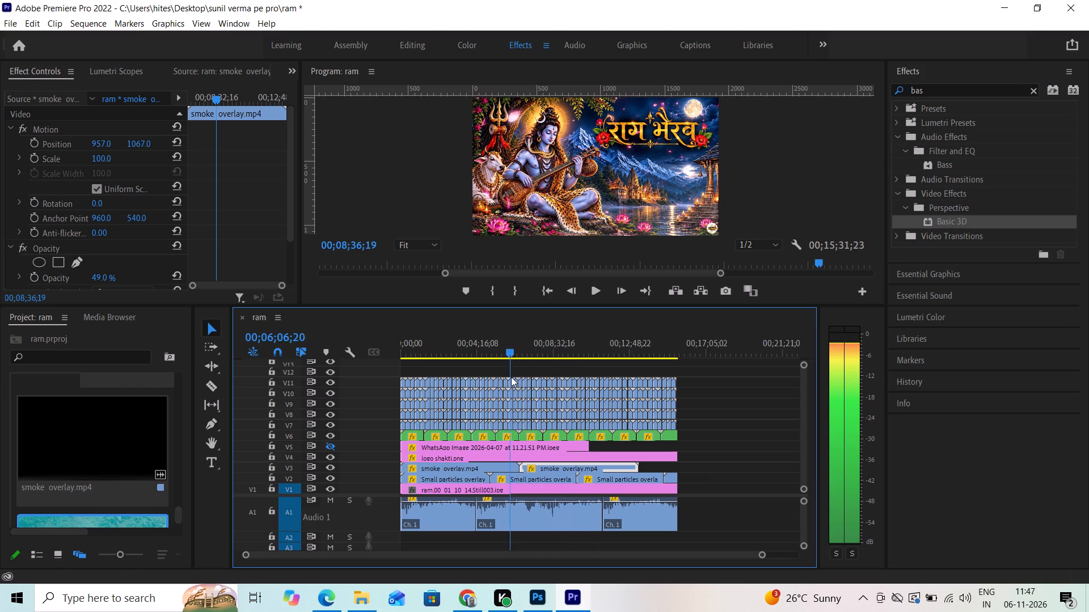
left_click_drag(511, 377, 623, 375)
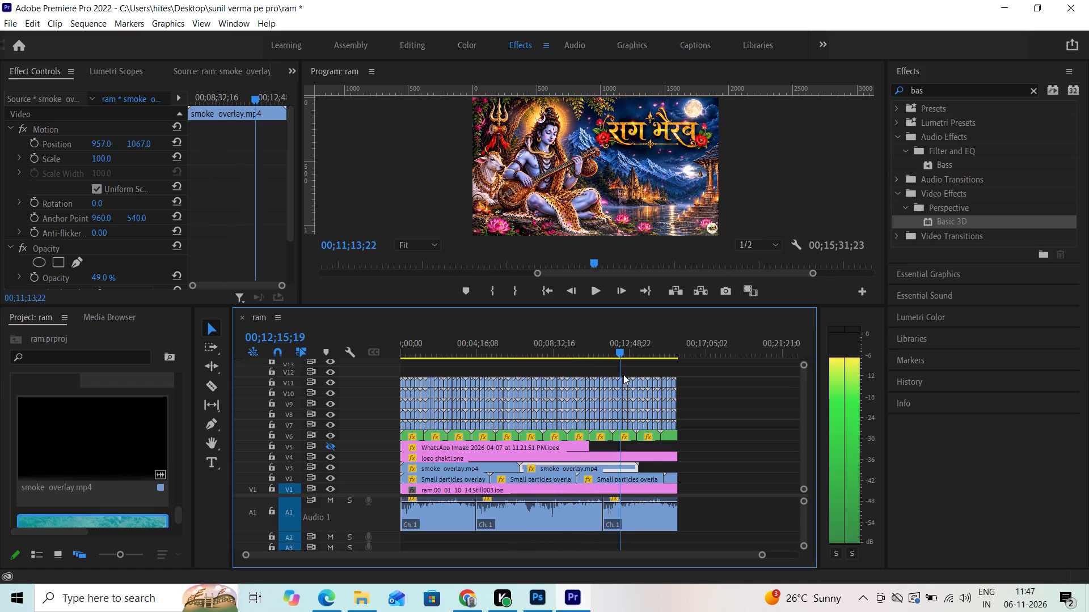
left_click_drag(623, 375, 467, 402)
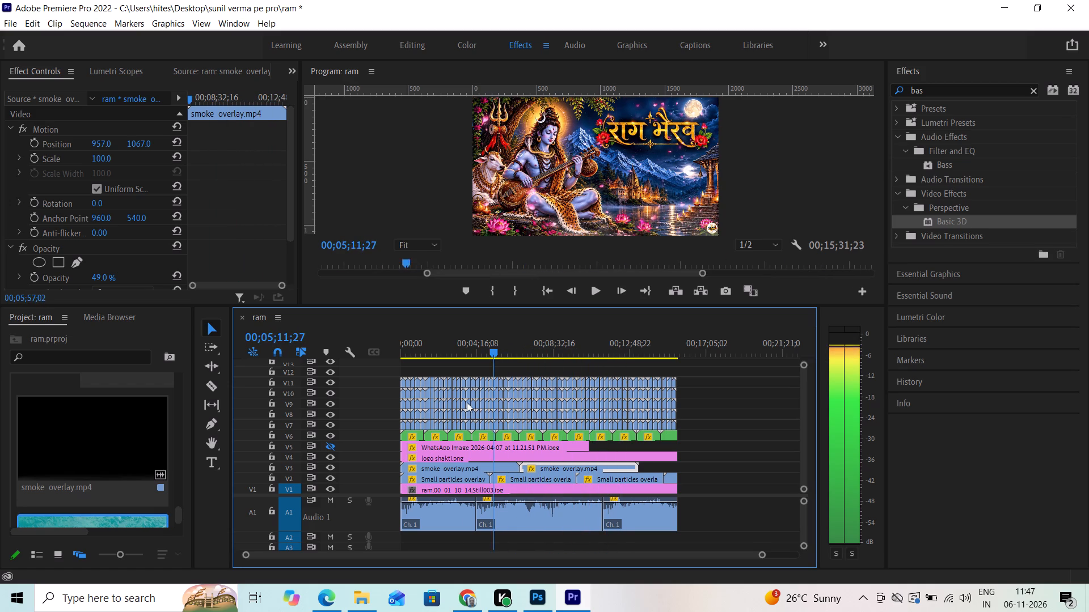
left_click_drag(467, 402, 607, 403)
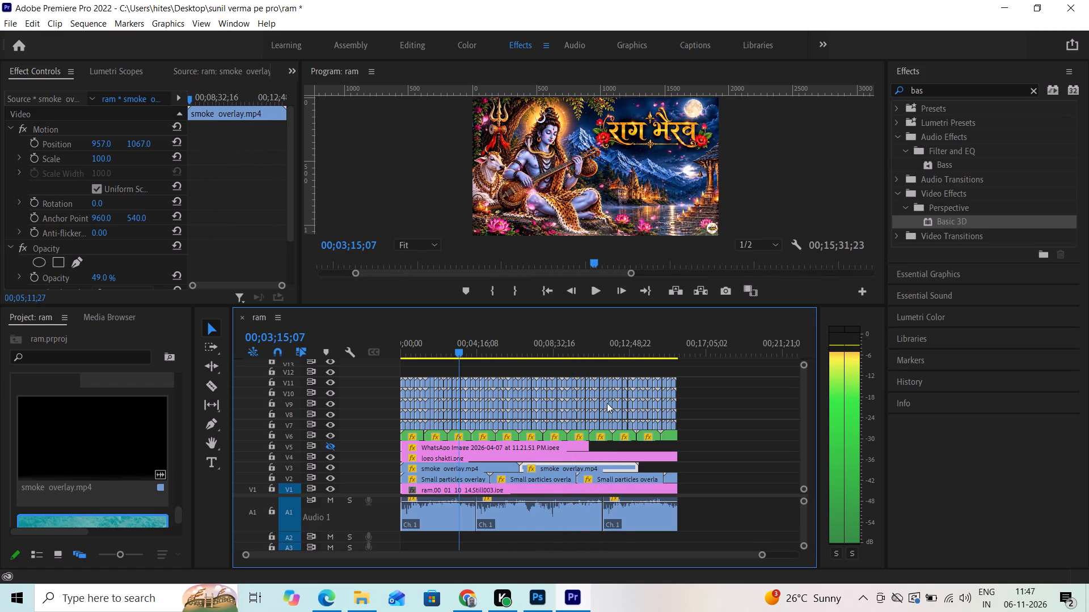
left_click_drag(607, 403, 561, 469)
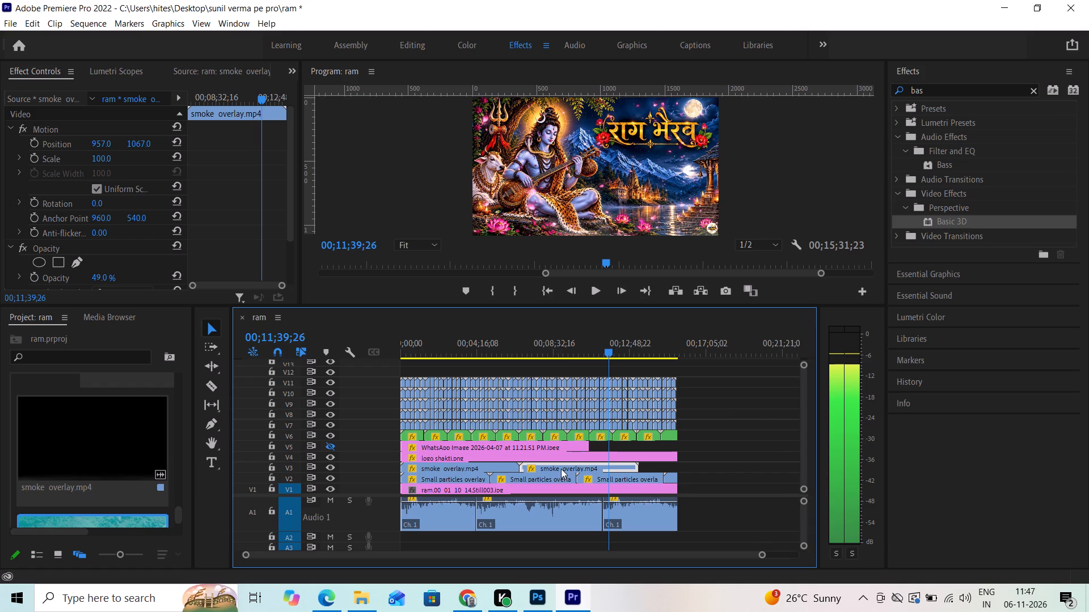
left_click_drag(561, 469, 611, 403)
Duplicate the second smoke_overlay.mp4 clip on V3 and place the copy directly after it at 00;13;20;00.
left_click_drag(541, 466, 699, 468, "alt")
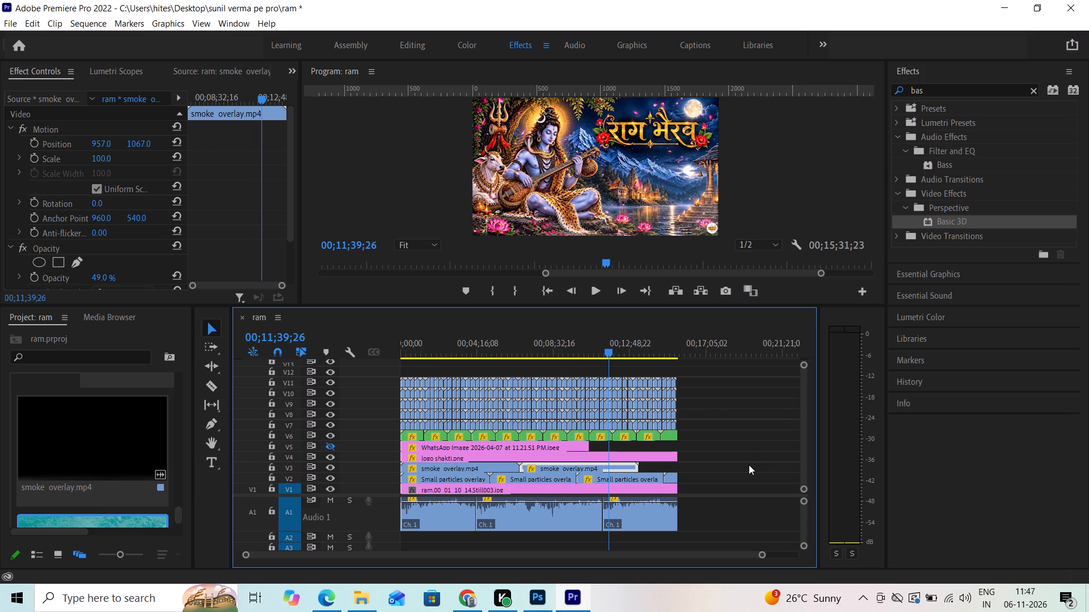
left_click(548, 468)
left_click_drag(548, 468, 576, 465, "alt")
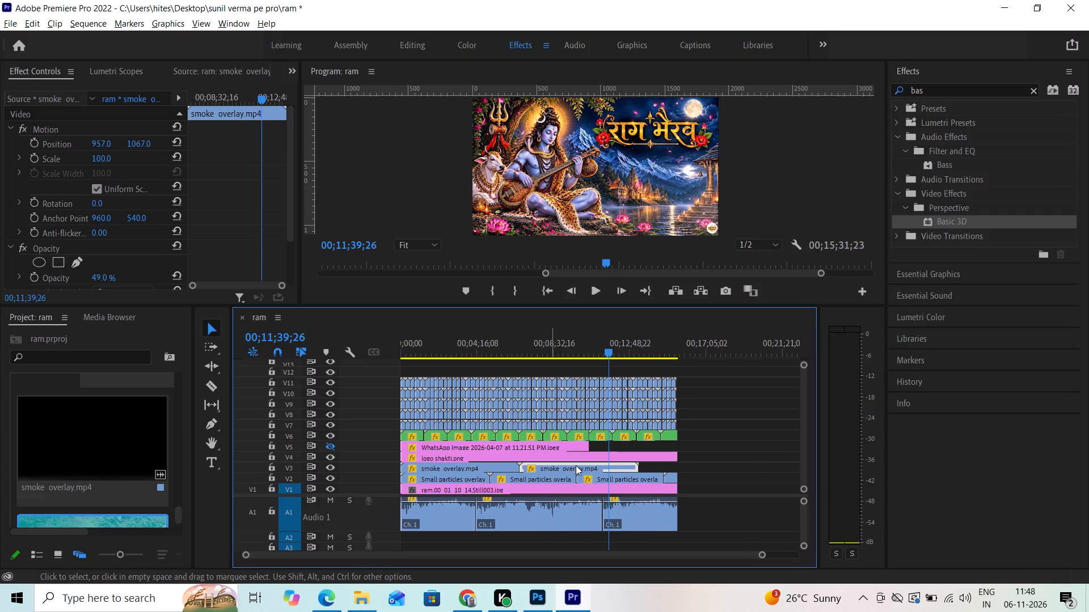
left_click_drag(576, 465, 699, 465, "alt")
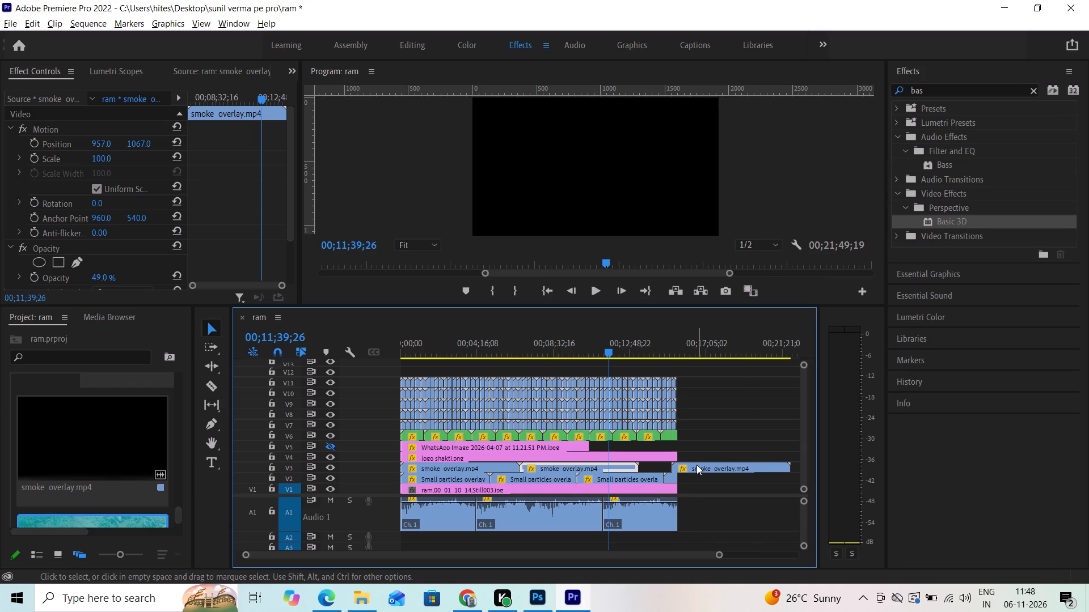
left_click_drag(722, 465, 718, 466)
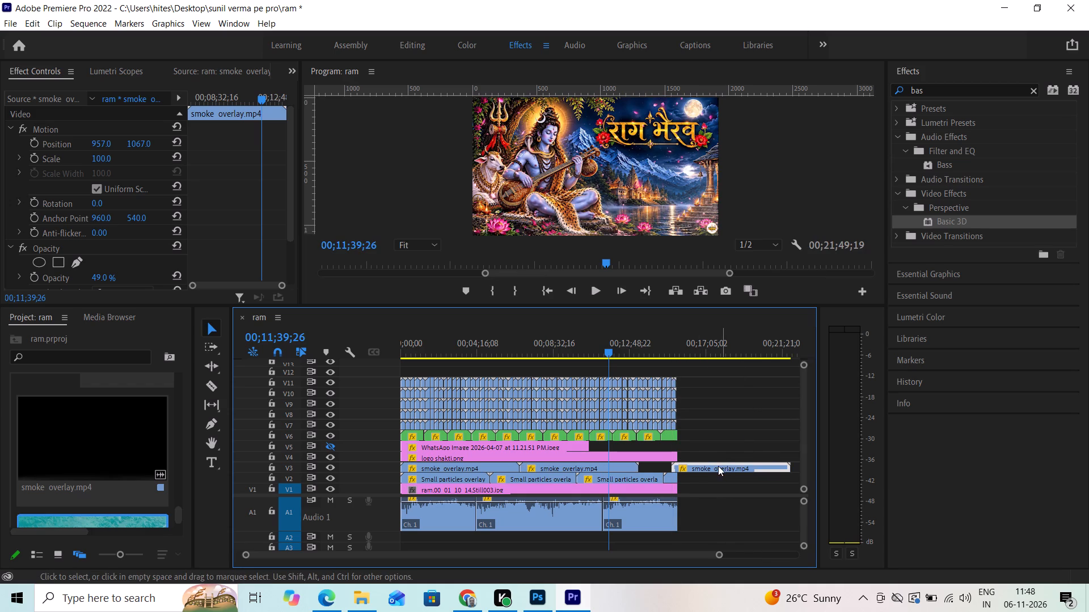
left_click_drag(718, 466, 688, 466)
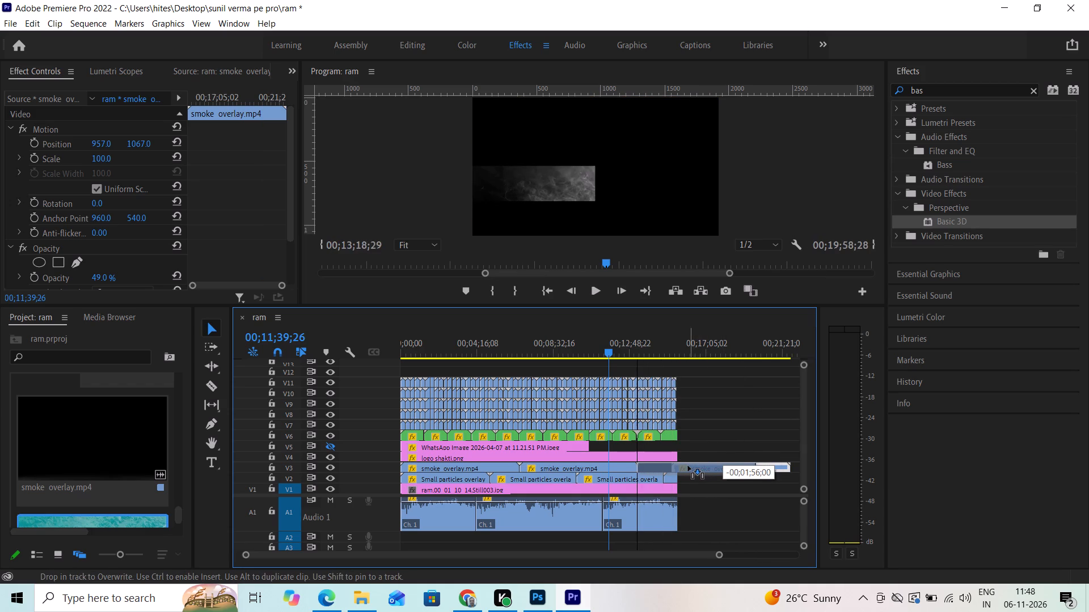
left_click_drag(688, 466, 690, 465)
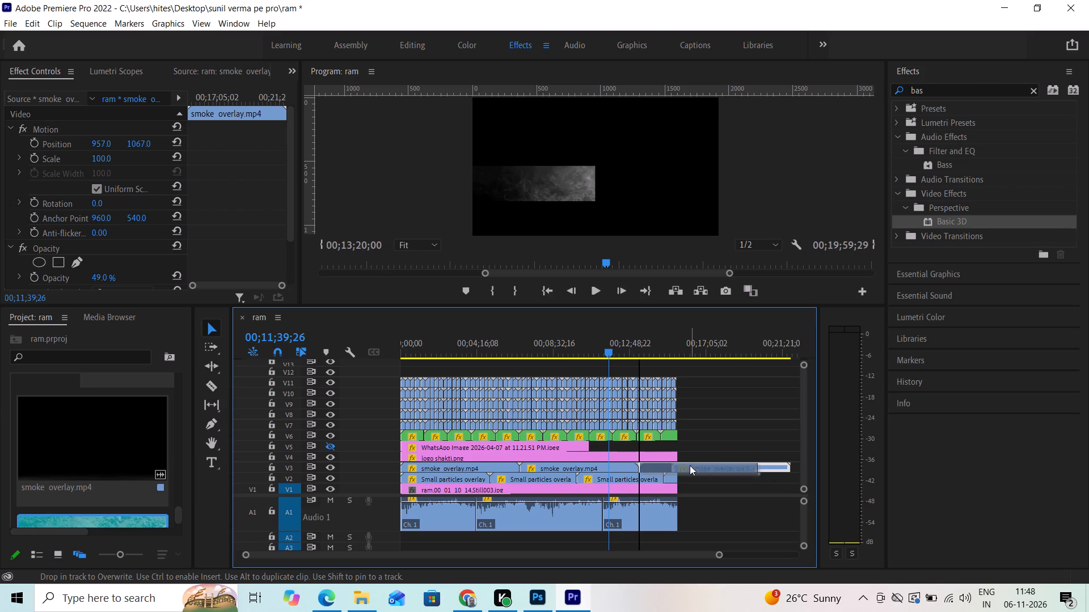
Trim the end of the third smoke_overlay.mp4 clip on V3 to the end of the other layers at 00;15;31;23.
left_click_drag(757, 465, 693, 474)
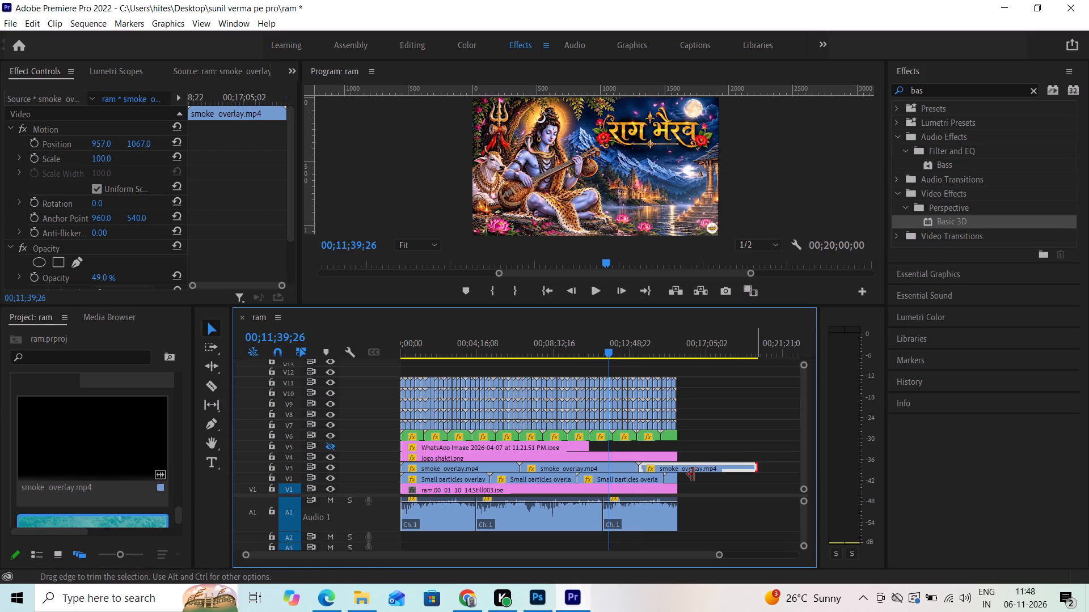
left_click_drag(693, 474, 679, 473)
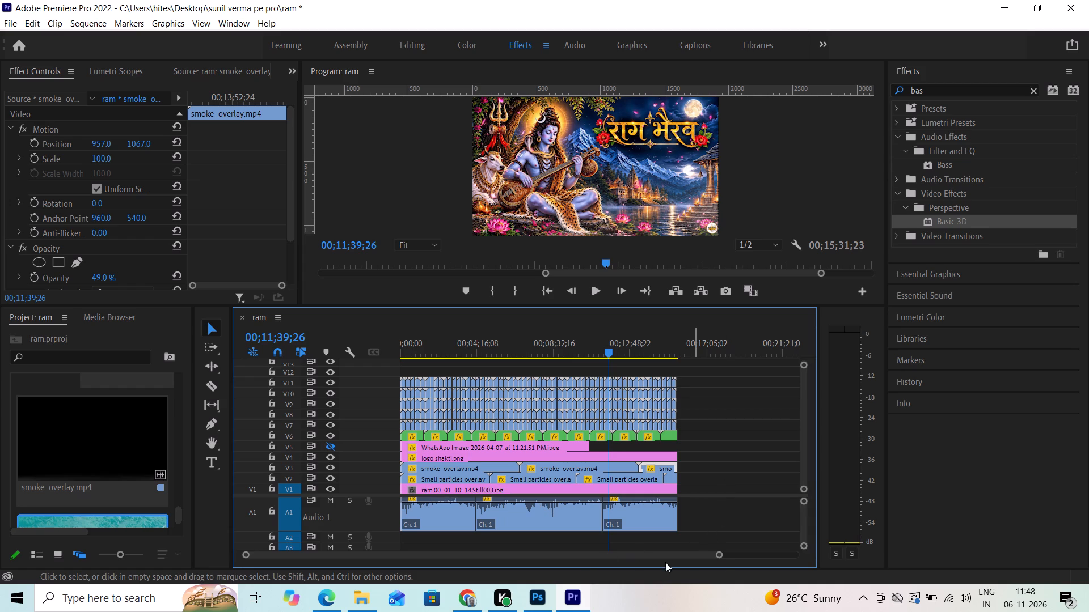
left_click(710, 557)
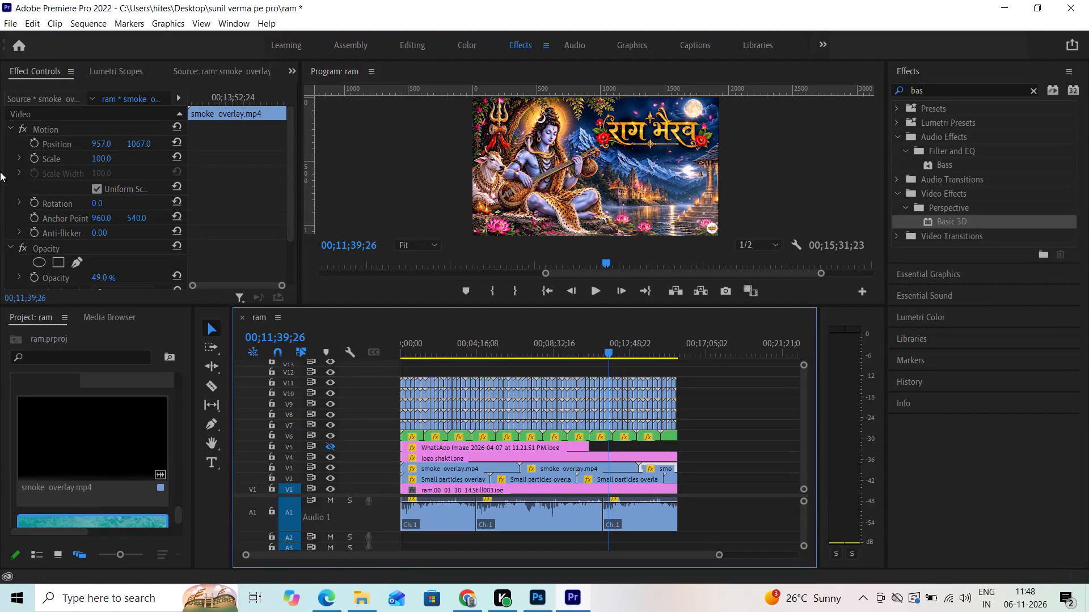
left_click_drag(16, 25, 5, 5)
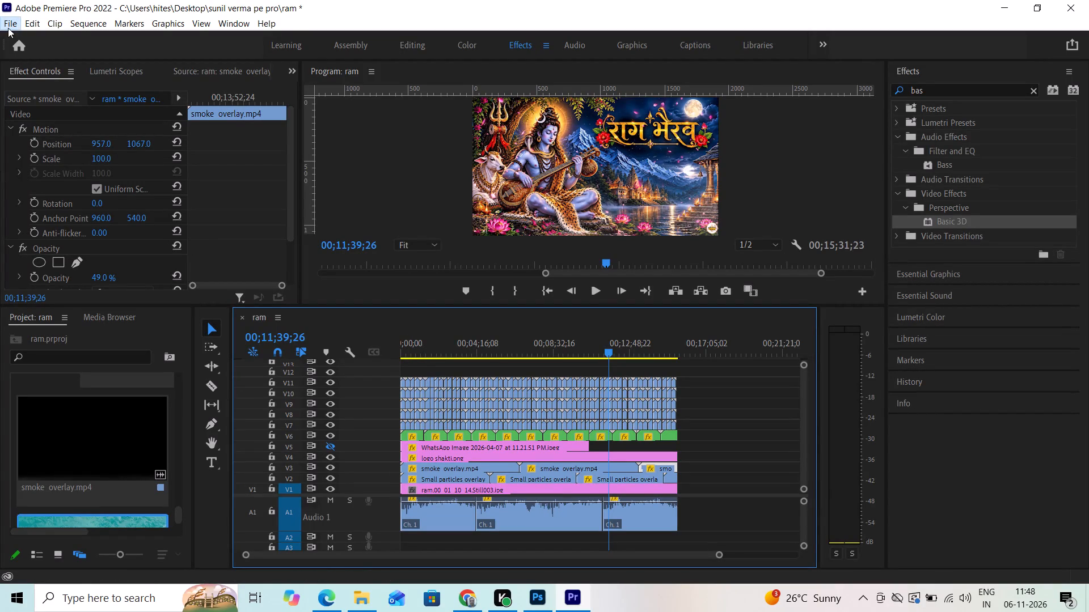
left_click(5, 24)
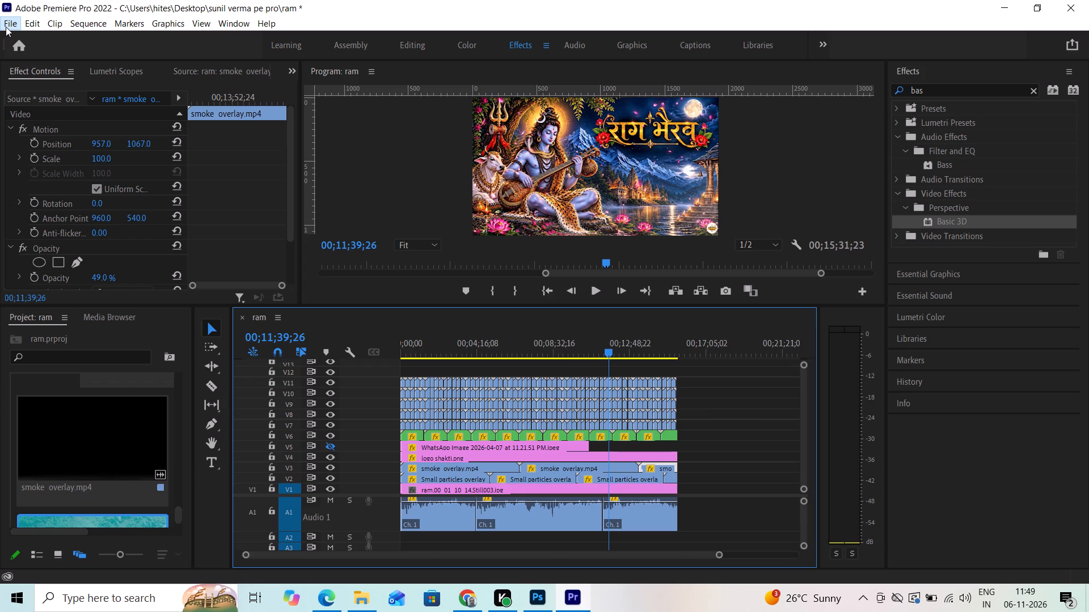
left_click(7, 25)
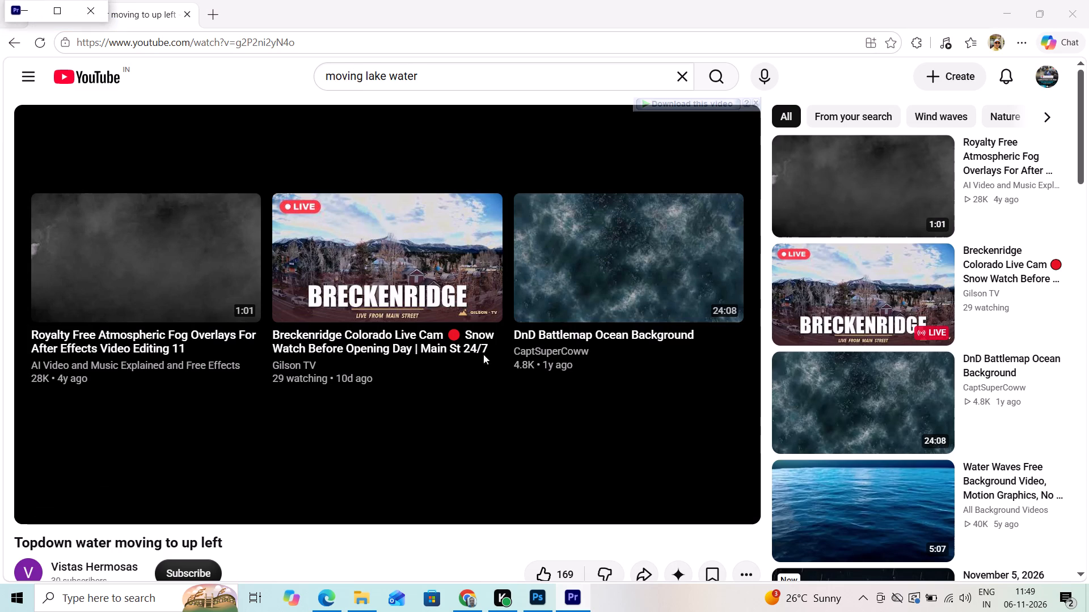
Minimise the Premiere Pro, Edge and Chrome windows to reach the desktop.
left_click(580, 601)
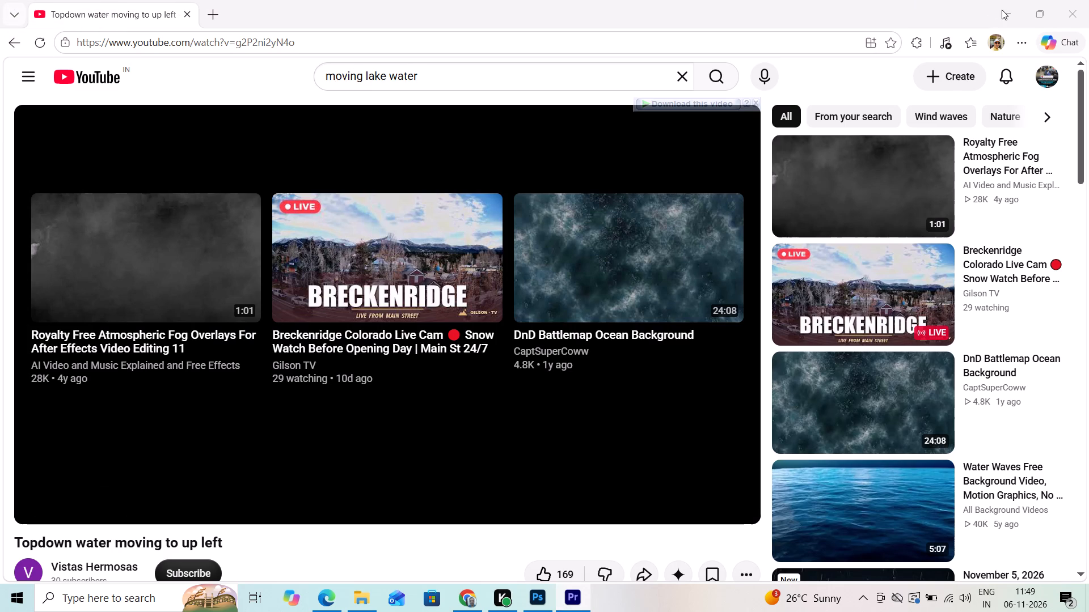
left_click(1006, 10)
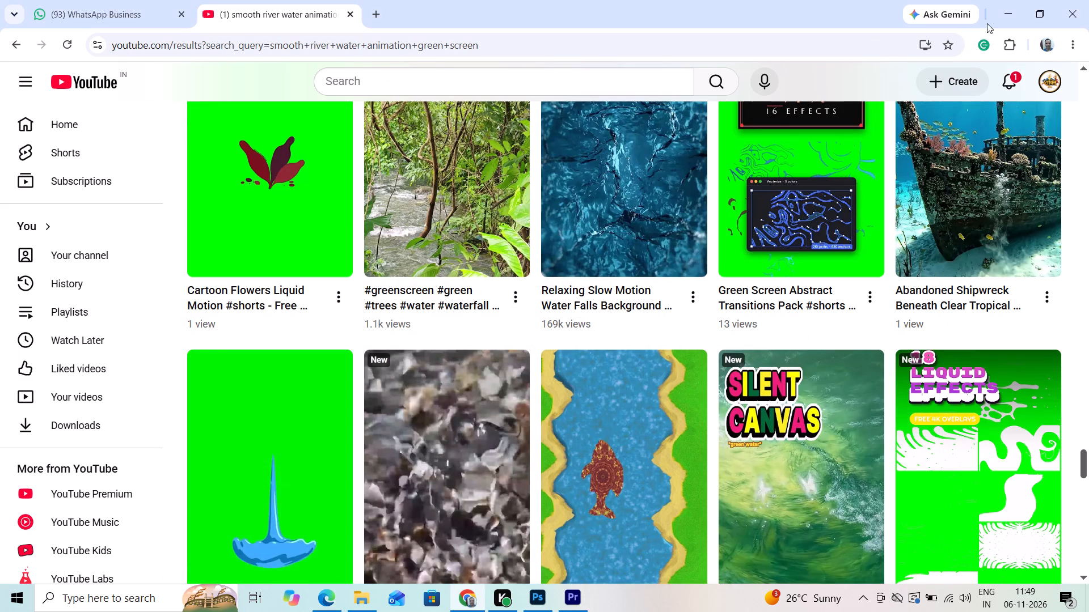
left_click(1010, 11)
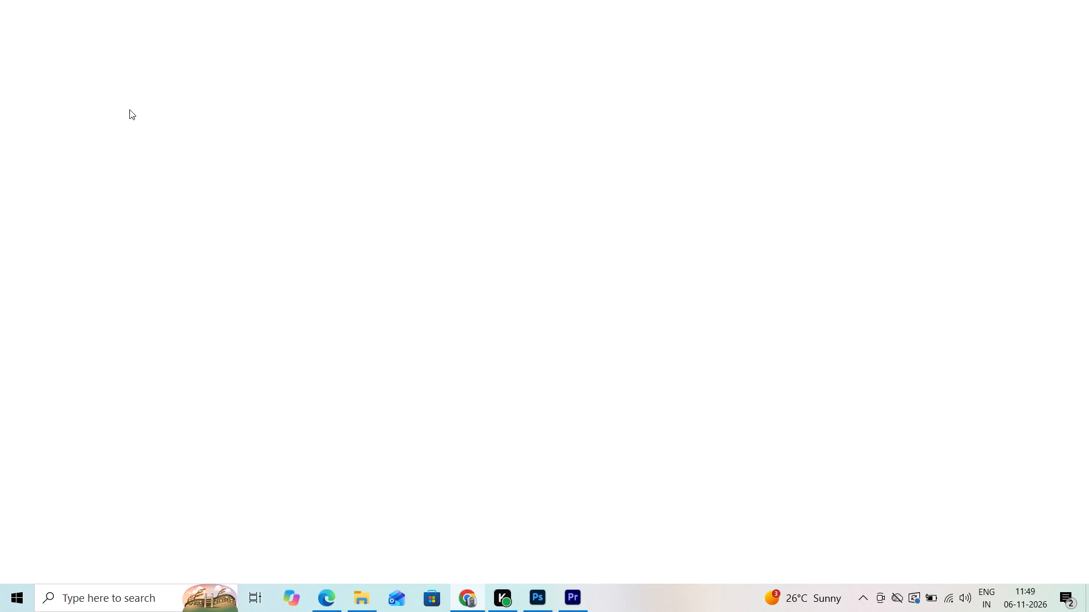
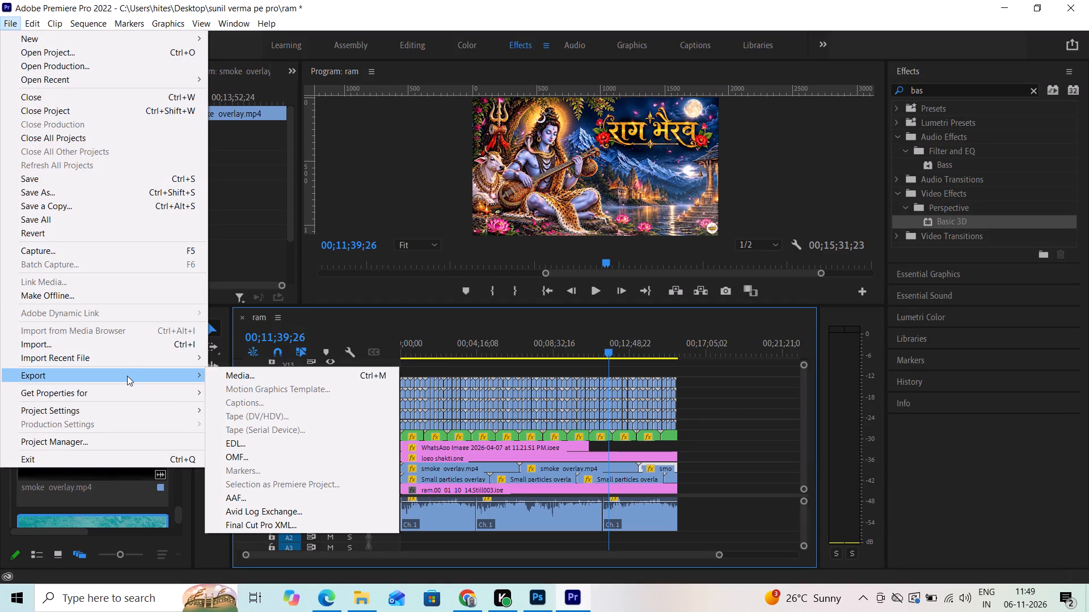
Open the media export settings for the ram sequence.
left_click(234, 372)
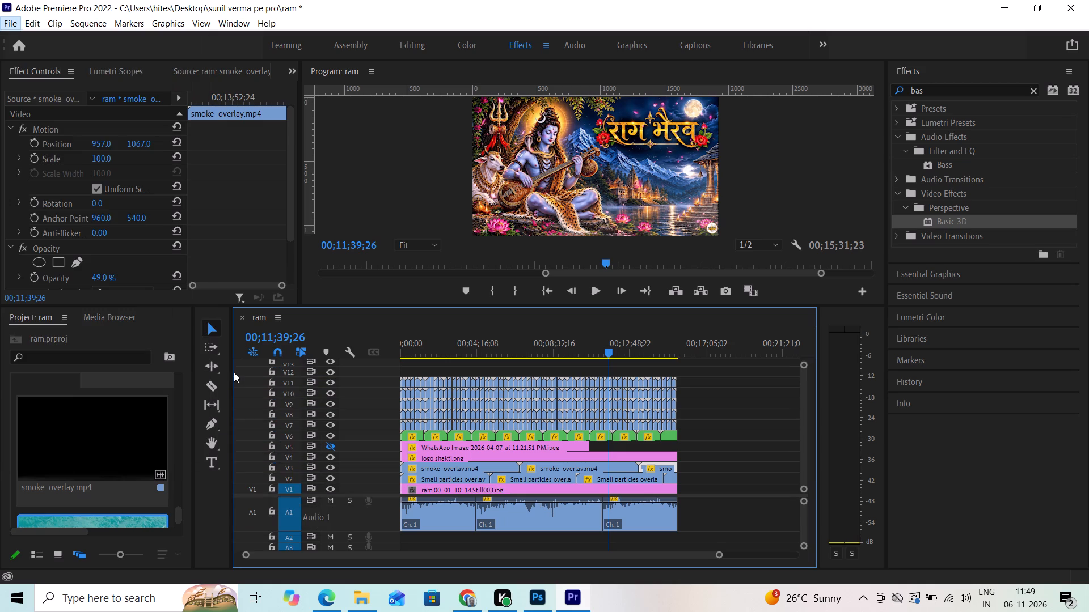
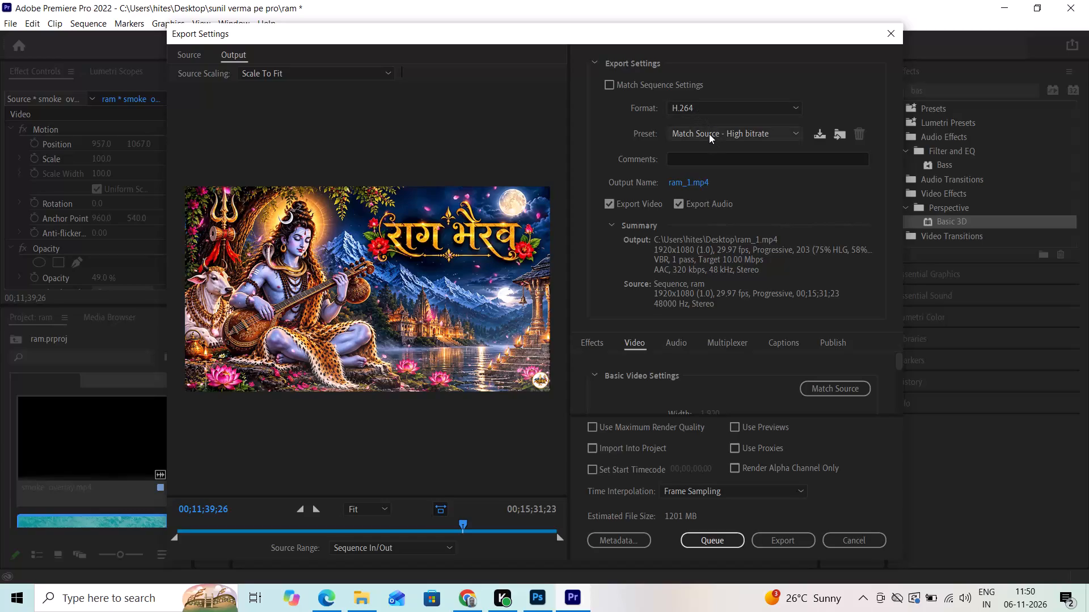
Set the export output file to "shiv ji meditation" as an MP4 in the good folder on the Desktop.
left_click(683, 188)
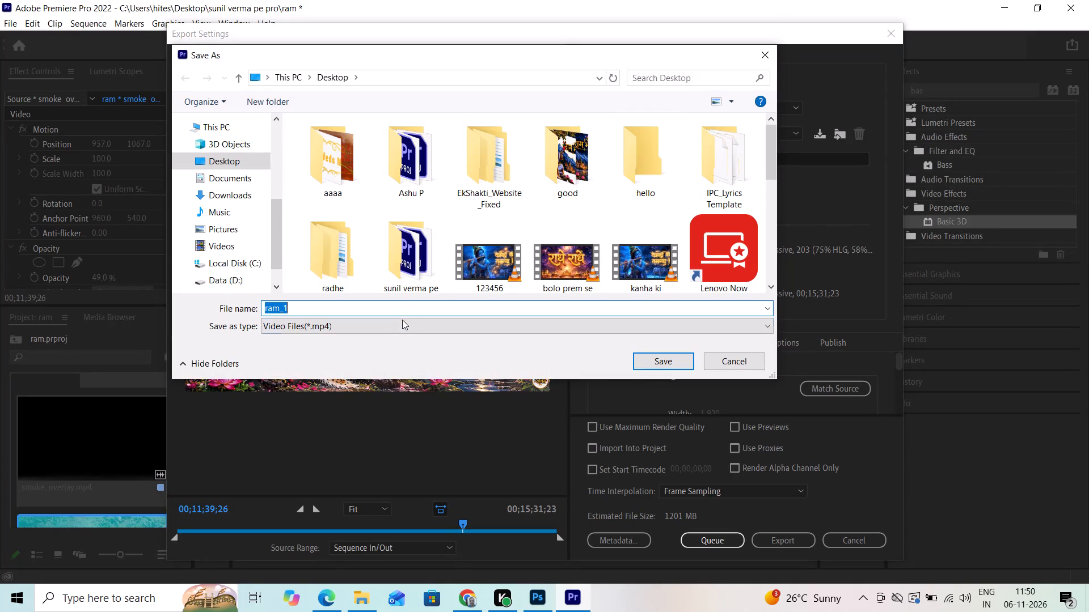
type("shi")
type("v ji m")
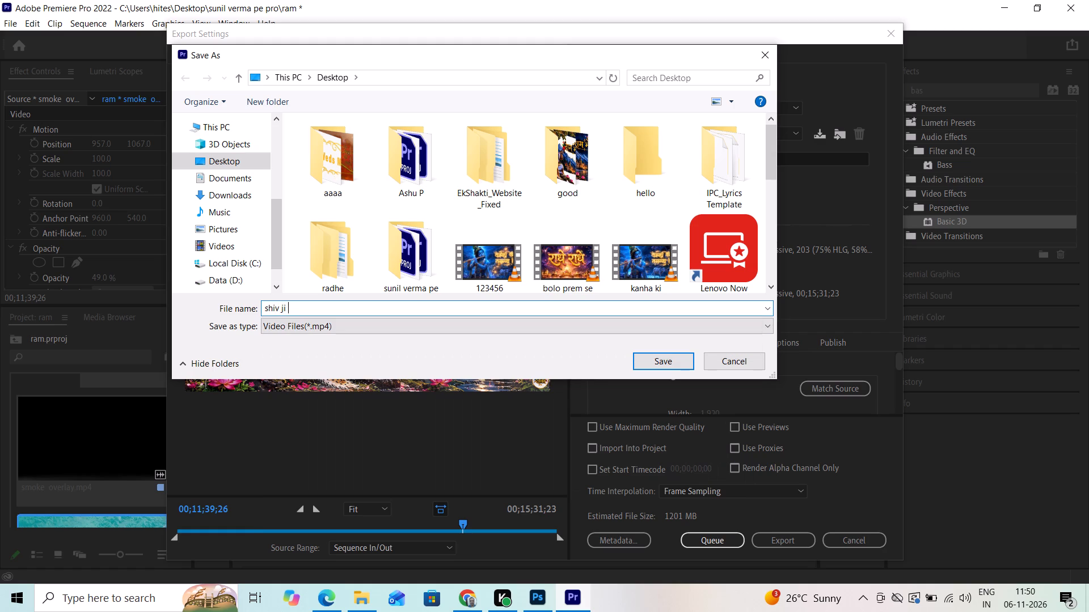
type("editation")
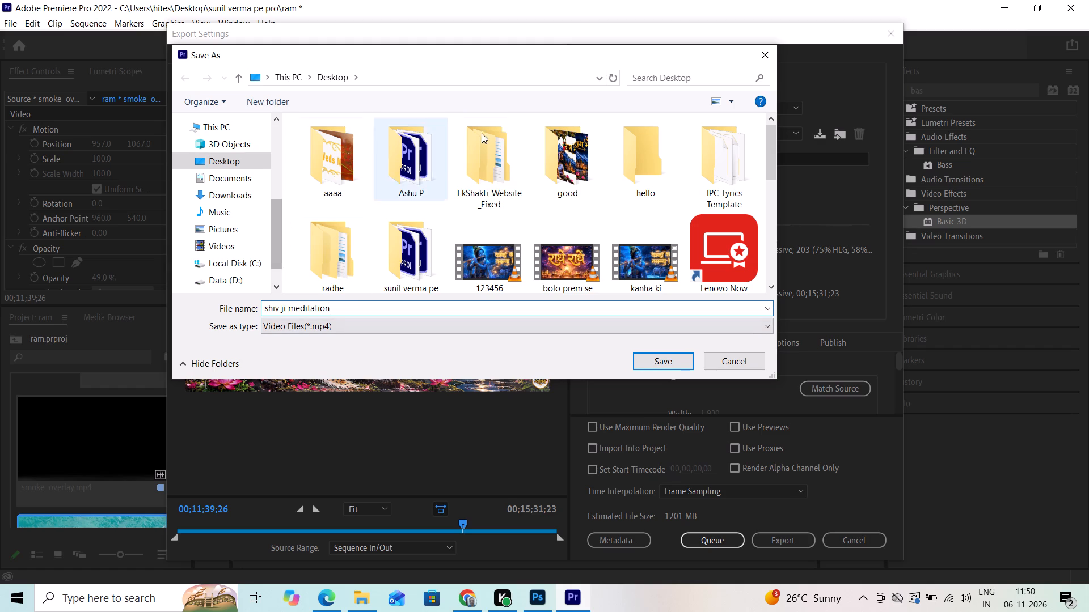
double_click(571, 165)
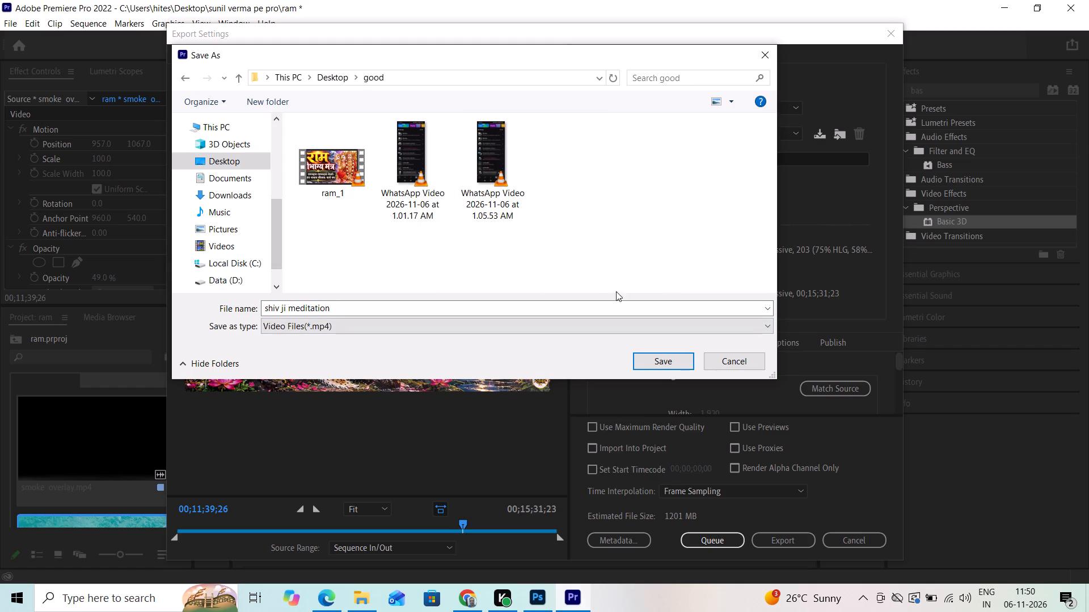
left_click(649, 358)
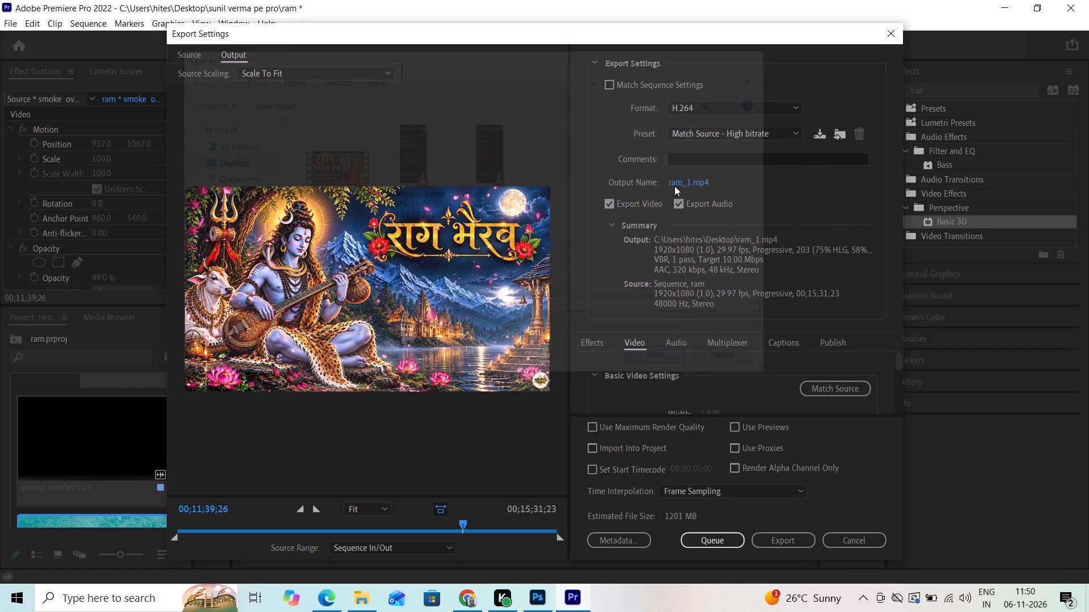